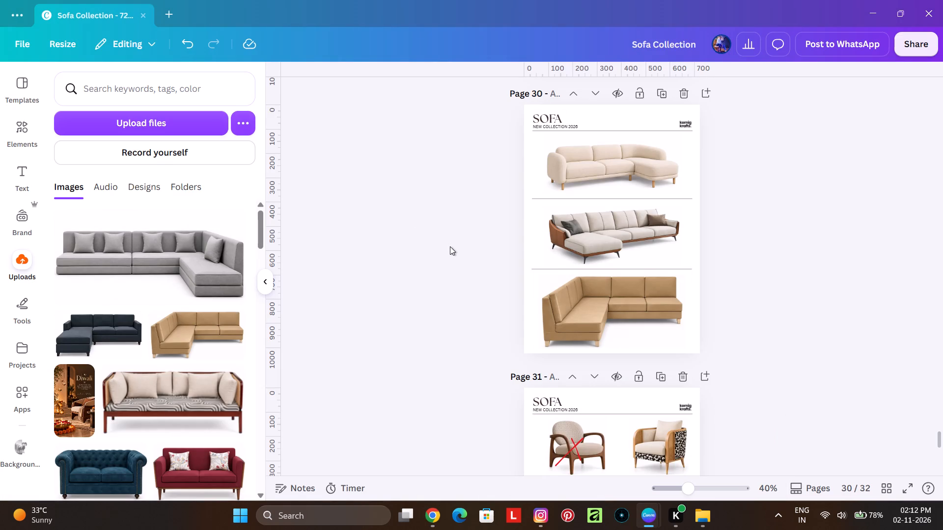
scroll(456, 242, "down", 5)
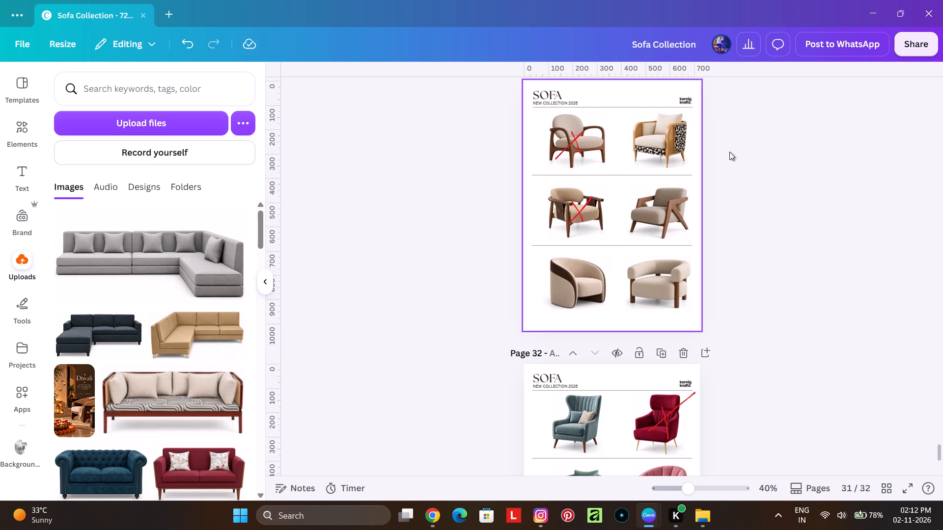
left_click(600, 155)
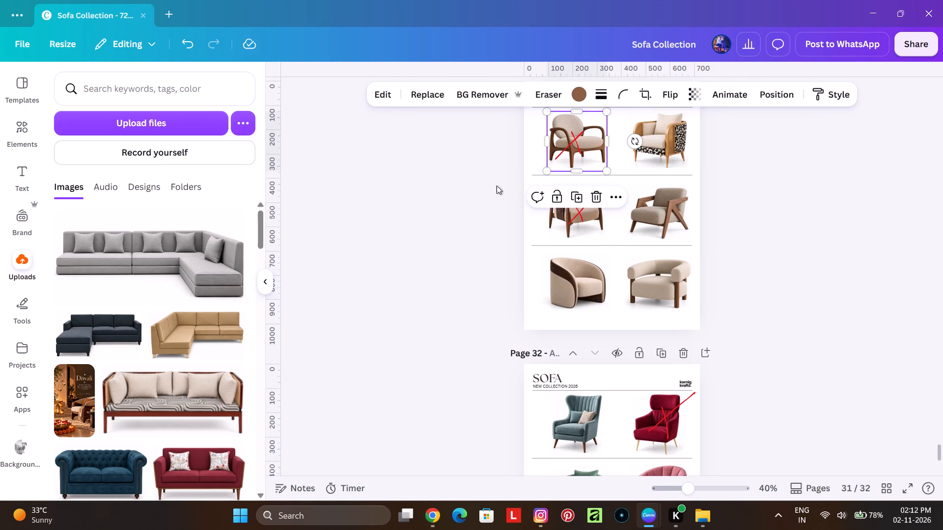
Open the file upload picker and look through the WhatsApp images and Sofa collection(Kernigkraft) folders on drive D.
left_click(160, 119)
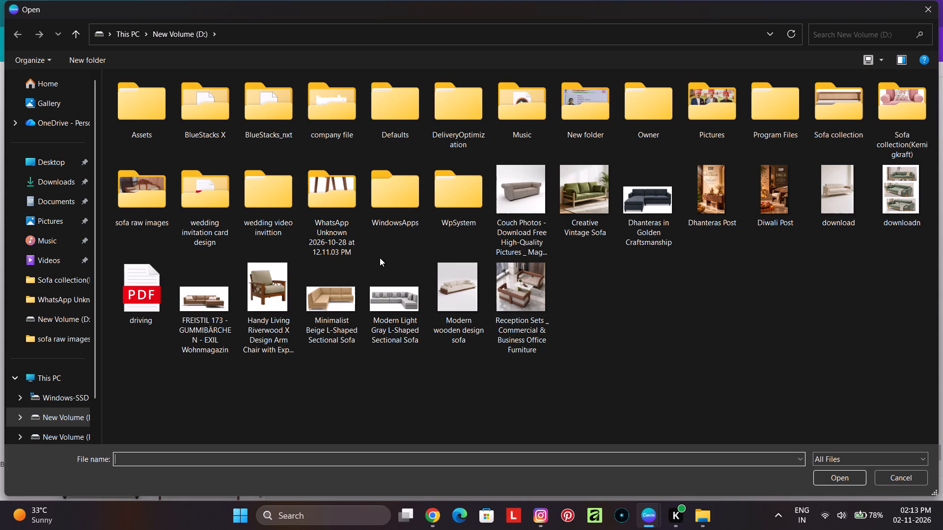
double_click(328, 235)
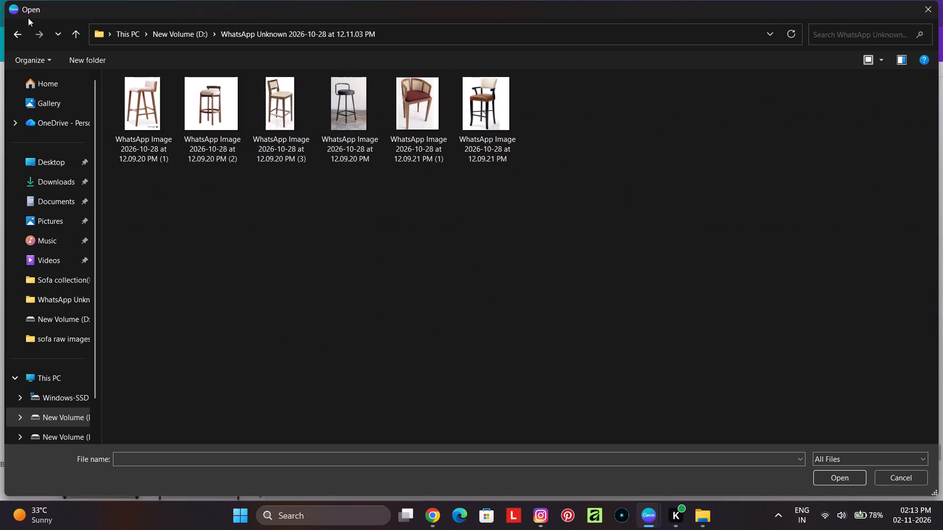
left_click(27, 31)
double_click(918, 145)
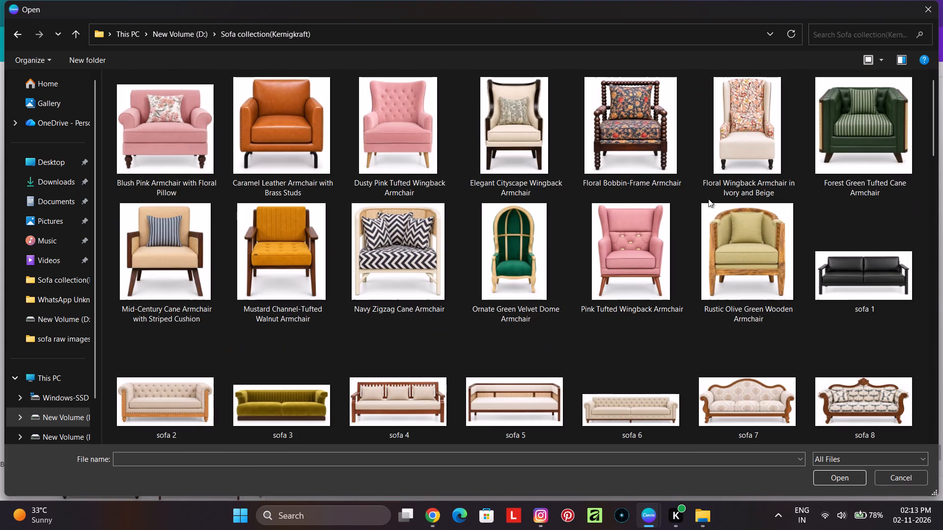
left_click(24, 39)
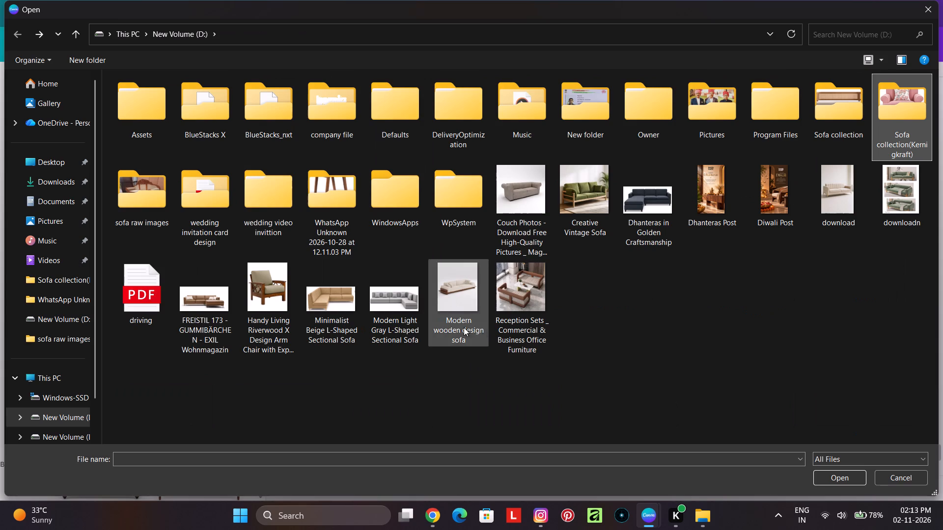
Move the Modern Light Gray and Minimalist Beige L-Shaped Sectional Sofa images into the Sofa collection(Kernigkraft) folder.
left_click(387, 326)
left_click_drag(399, 318, 883, 132)
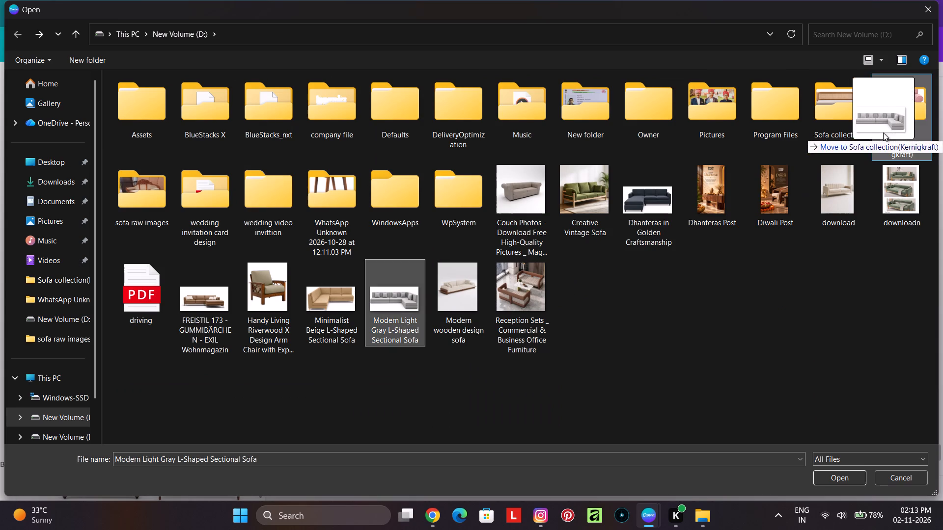
left_click_drag(883, 132, 898, 118)
left_click_drag(343, 322, 767, 149)
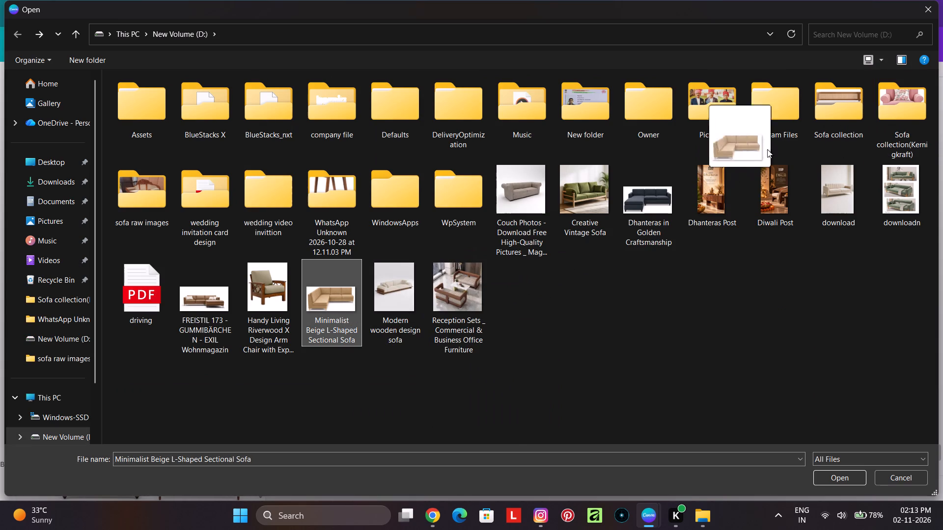
Move the Minimalist Beige L-Shaped Sectional Sofa and Dhanteras in Golden Craftsmanship images into the Sofa collection(Kernigkraft) folder.
left_click_drag(767, 149, 892, 112)
left_click_drag(661, 213, 901, 123)
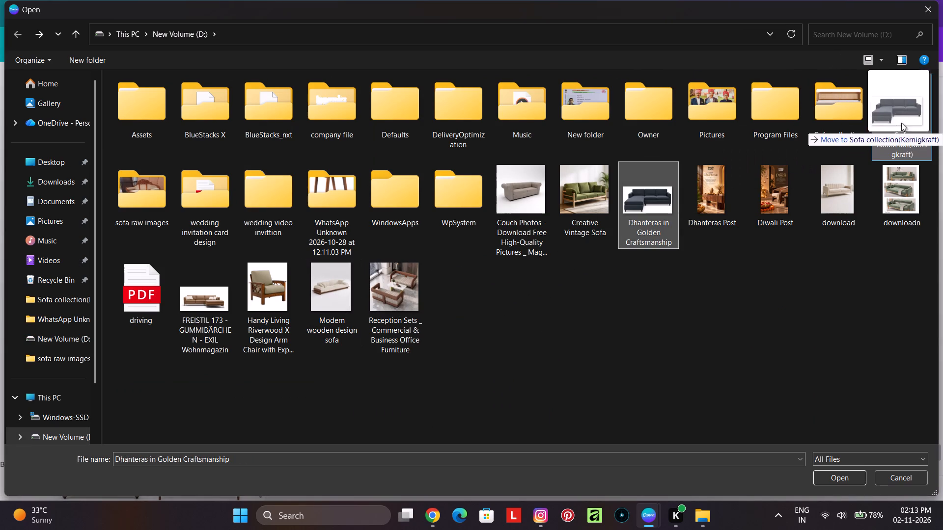
left_click_drag(901, 123, 914, 108)
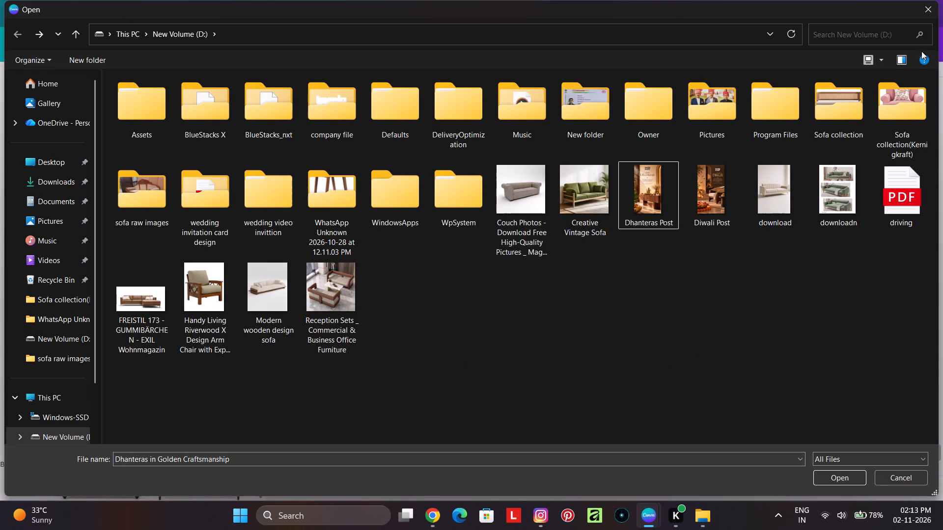
Upload all thirteen named armchair images, from Blush Pink Armchair with Floral Pillow to Rustic Olive Green Wooden Armchair, from the Sofa collection(Kernigkraft) folder.
left_click(911, 109)
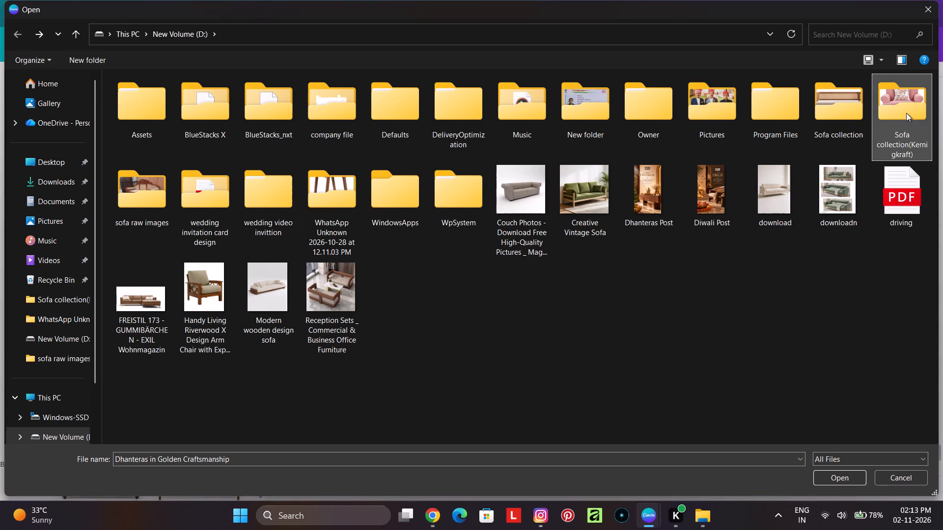
double_click(906, 113)
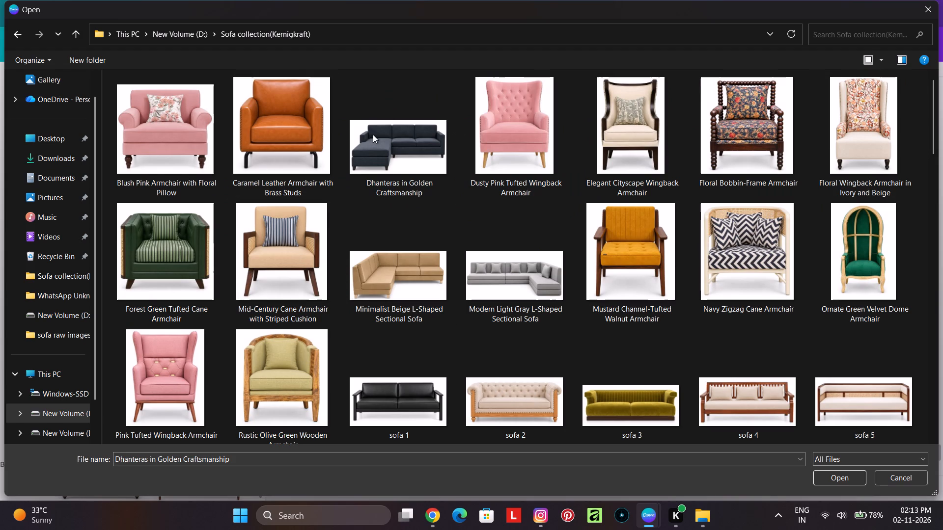
left_click(861, 140)
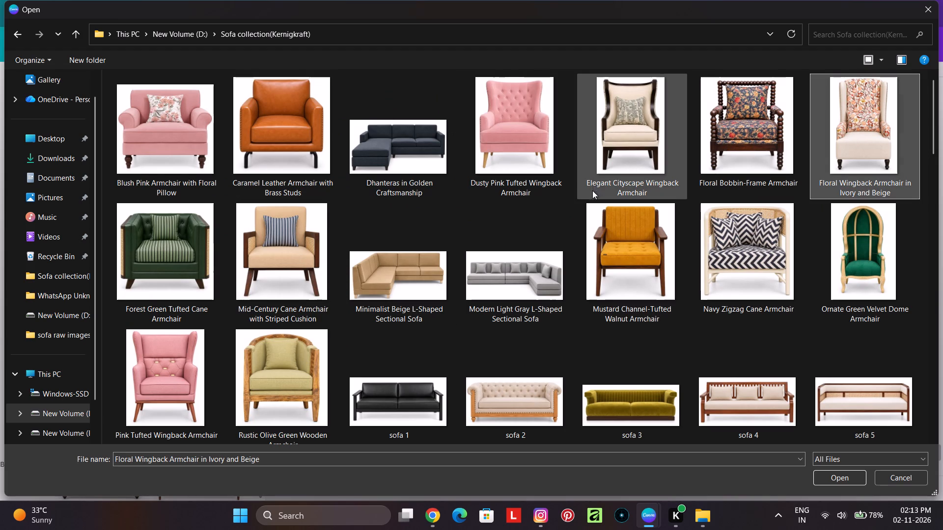
left_click(610, 174, "ctrl")
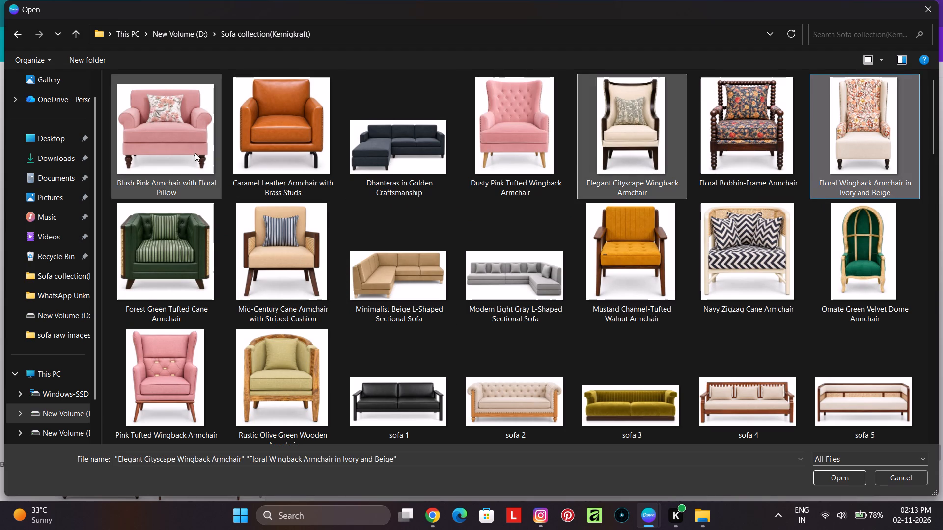
left_click(195, 153)
left_click(271, 155, "ctrl")
left_click(528, 156, "ctrl")
left_click(635, 156, "ctrl")
left_click(716, 158, "ctrl")
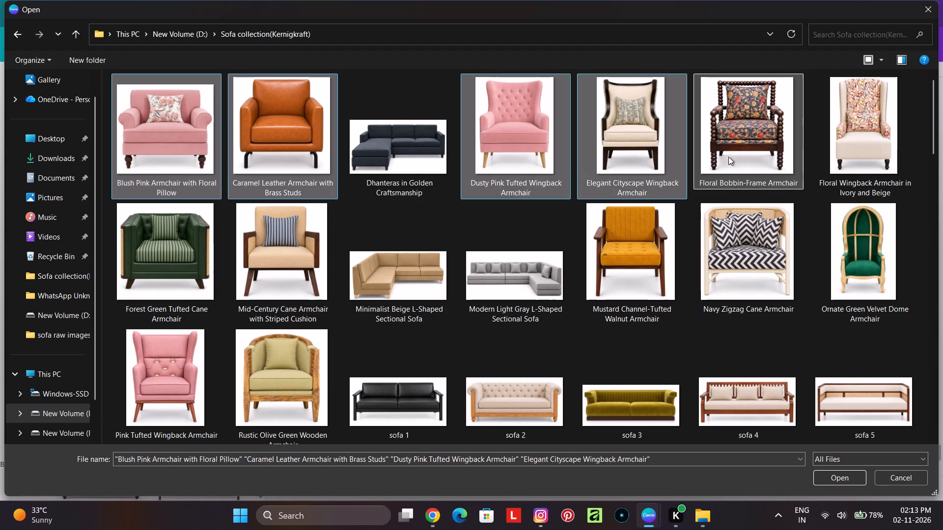
left_click(811, 152, "ctrl")
left_click(168, 260, "ctrl")
left_click(292, 265, "ctrl")
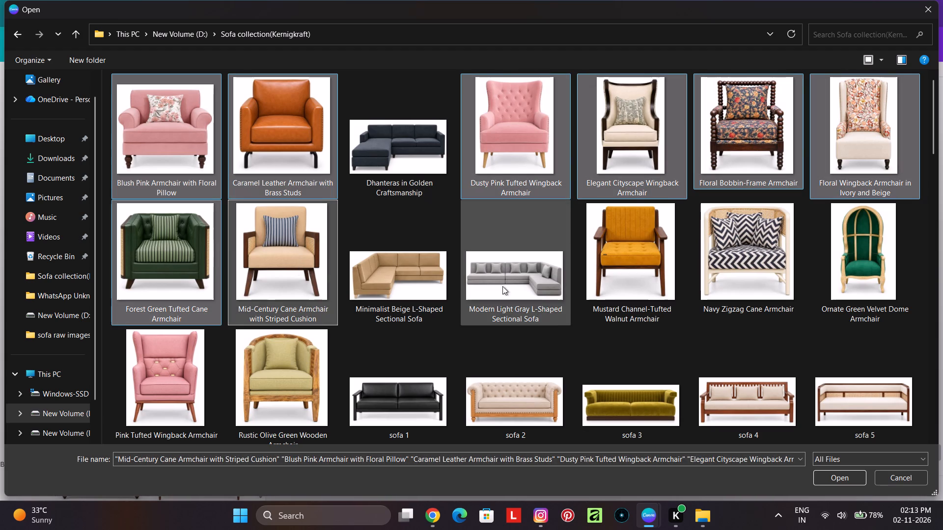
left_click(673, 272, "ctrl")
left_click(728, 272, "ctrl")
left_click(820, 272, "ctrl")
scroll(393, 283, "down", 1)
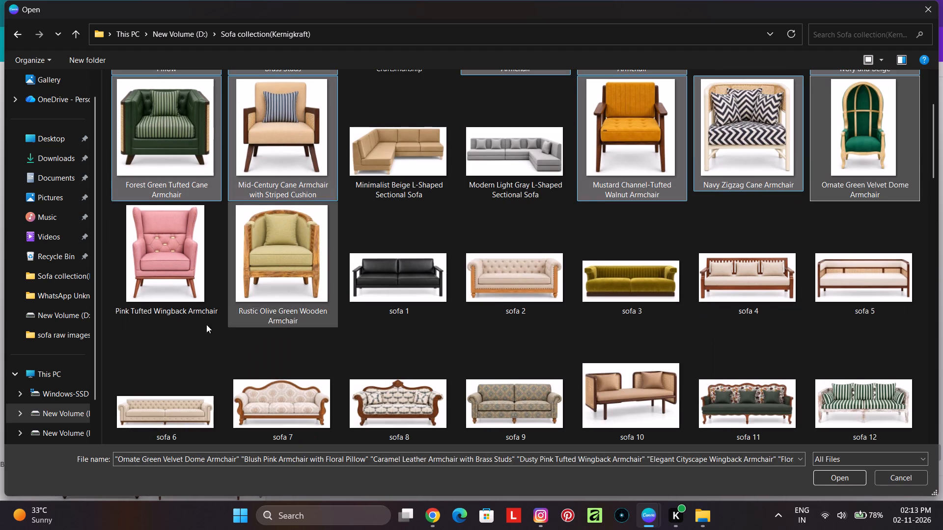
left_click(147, 308, "ctrl")
left_click(234, 292, "ctrl")
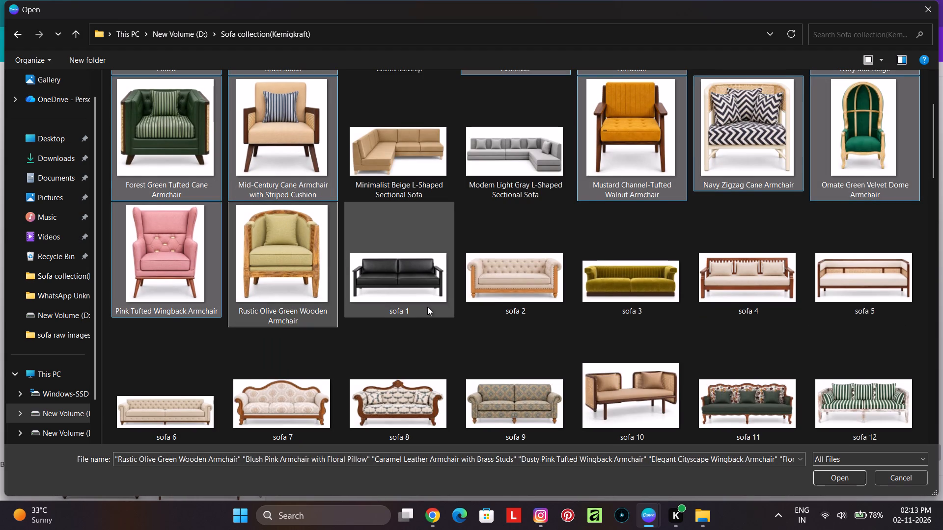
scroll(427, 307, "up", 2)
left_click(836, 476)
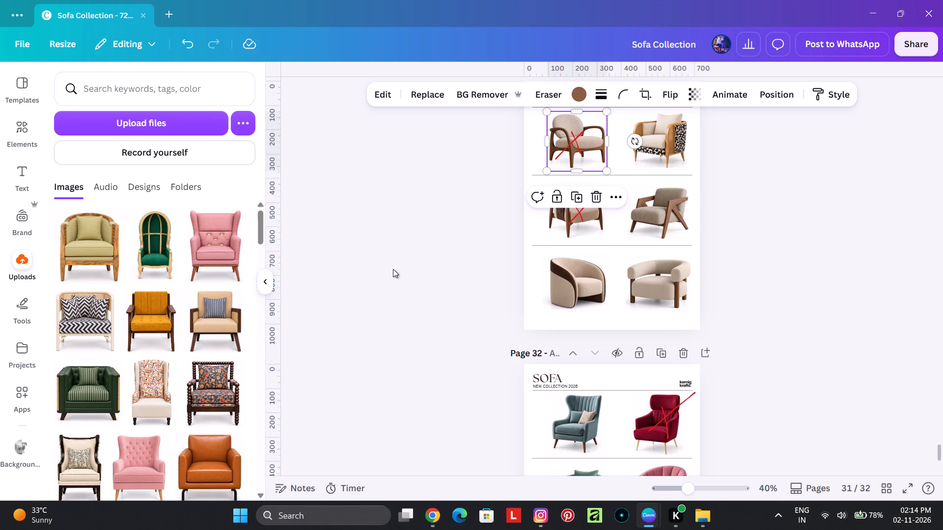
Look through the uploaded armchair images for use on page 31.
scroll(167, 377, "down", 4)
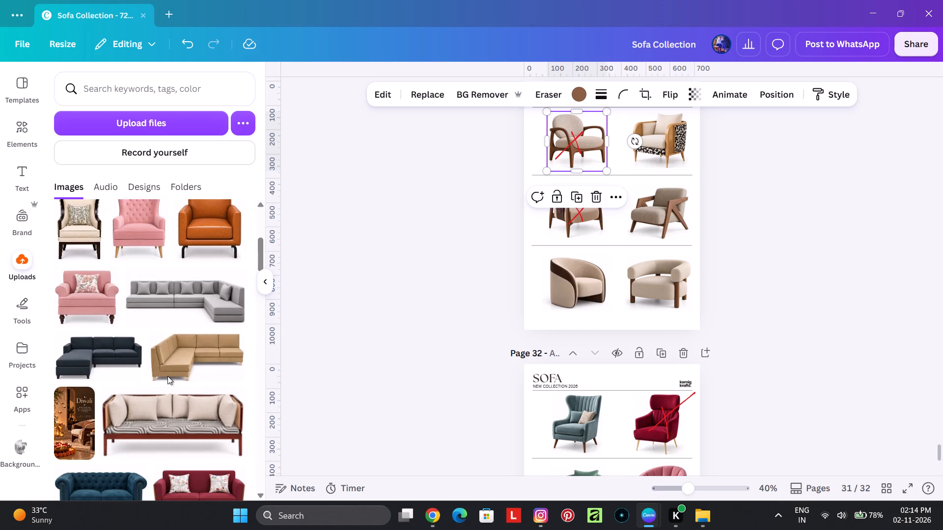
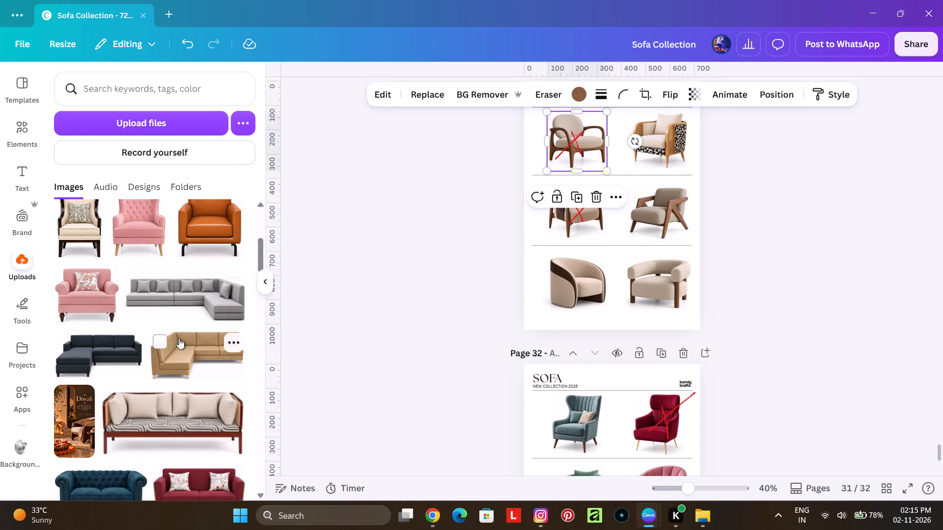
Replace the crossed-out armchair in the top row of page 31 with the olive green wooden-frame armchair.
scroll(181, 341, "up", 1)
scroll(583, 240, "up", 1)
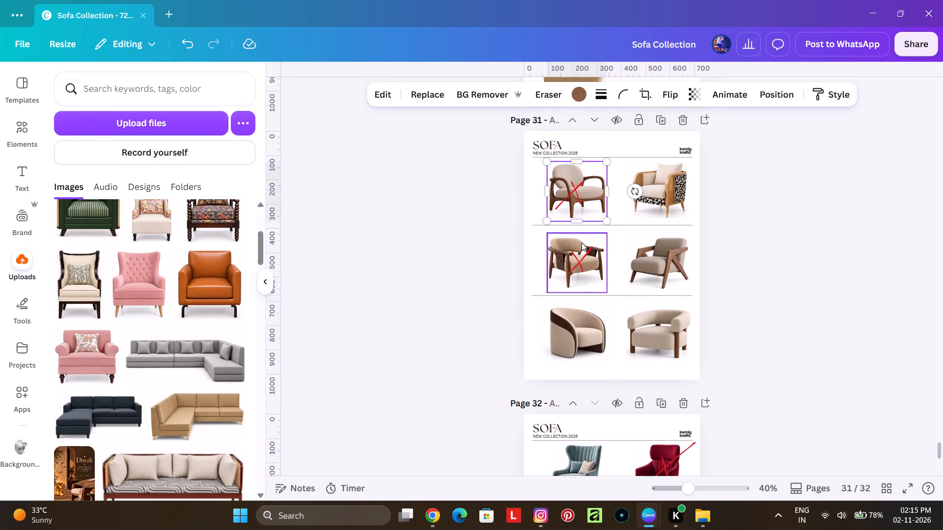
scroll(148, 278, "up", 6)
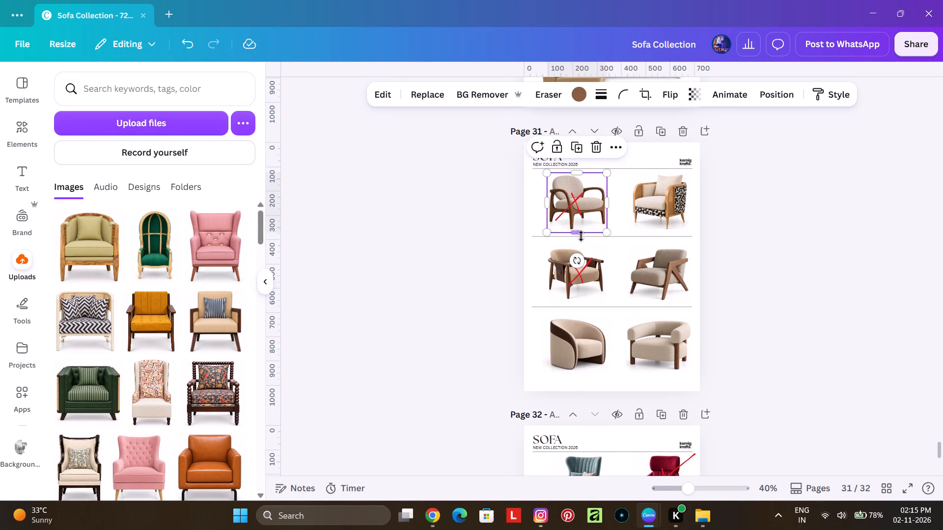
left_click(430, 92)
left_click(108, 282)
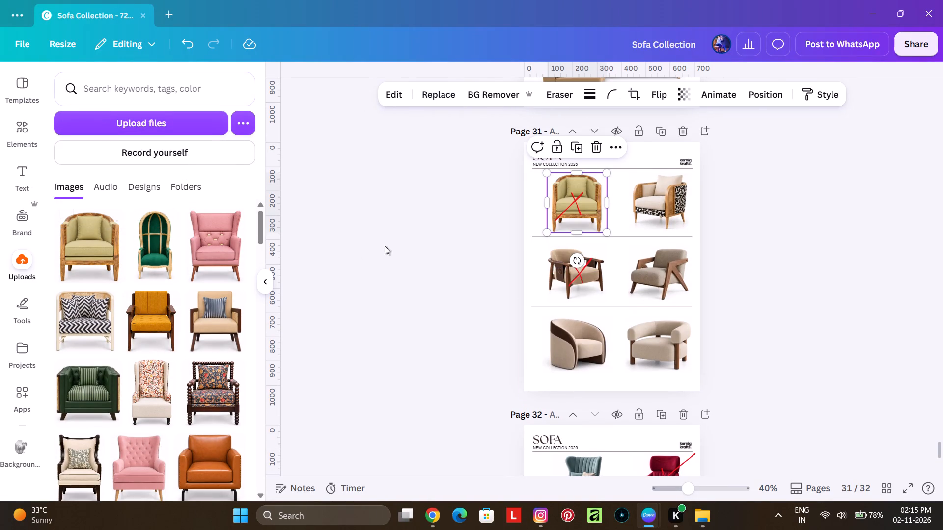
left_click(388, 243)
Replace the crossed-out armchair in the middle row of page 31 with the mustard yellow wooden armchair.
left_click(589, 291)
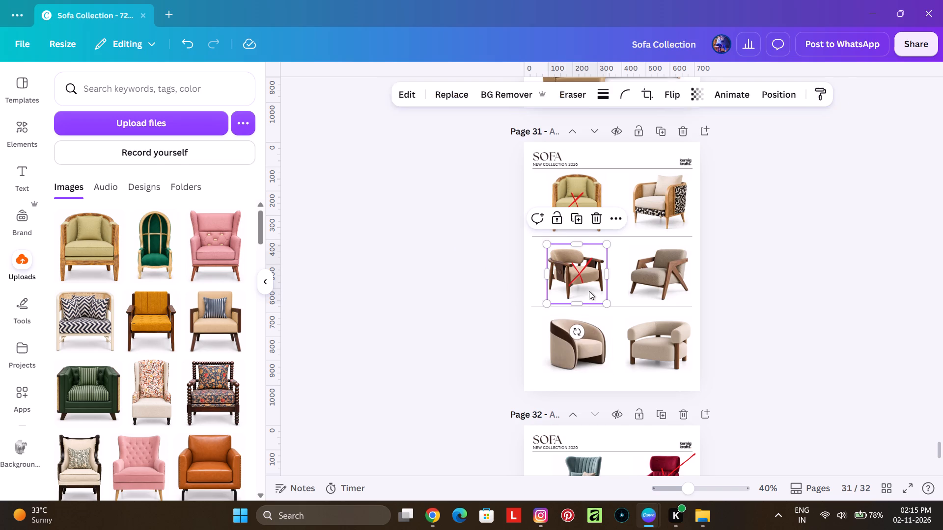
left_click(411, 96)
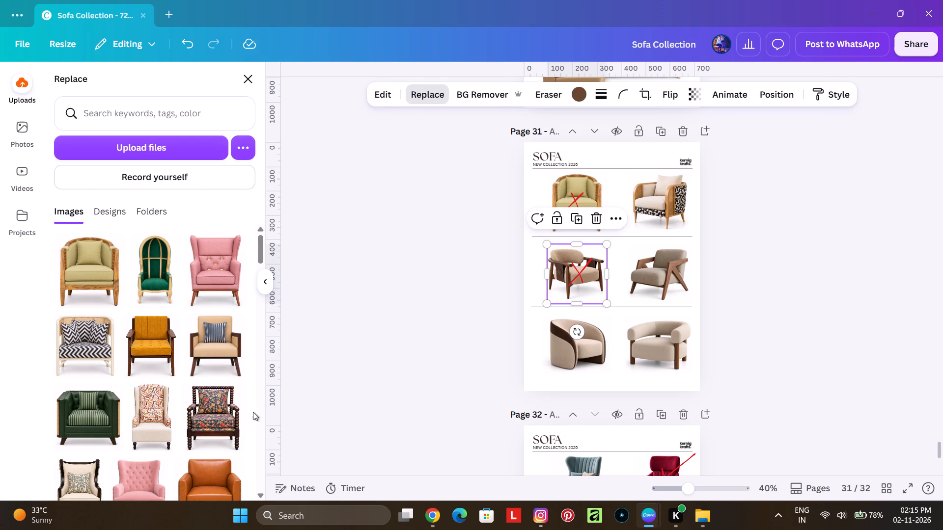
left_click(153, 356)
left_click(361, 297)
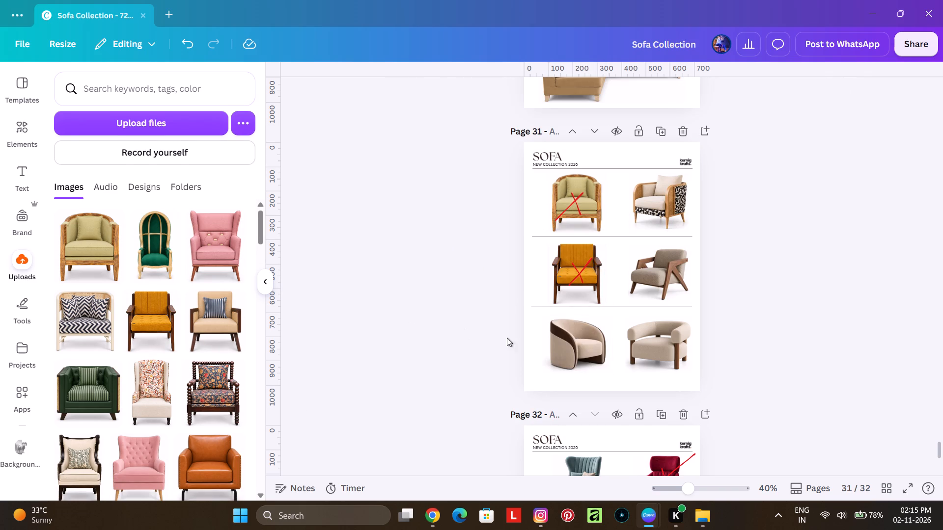
Replace the crossed-out red armchair in the top row of page 32 with the pink button-tufted wingback armchair with wooden legs.
scroll(629, 331, "down", 3)
left_click(670, 322)
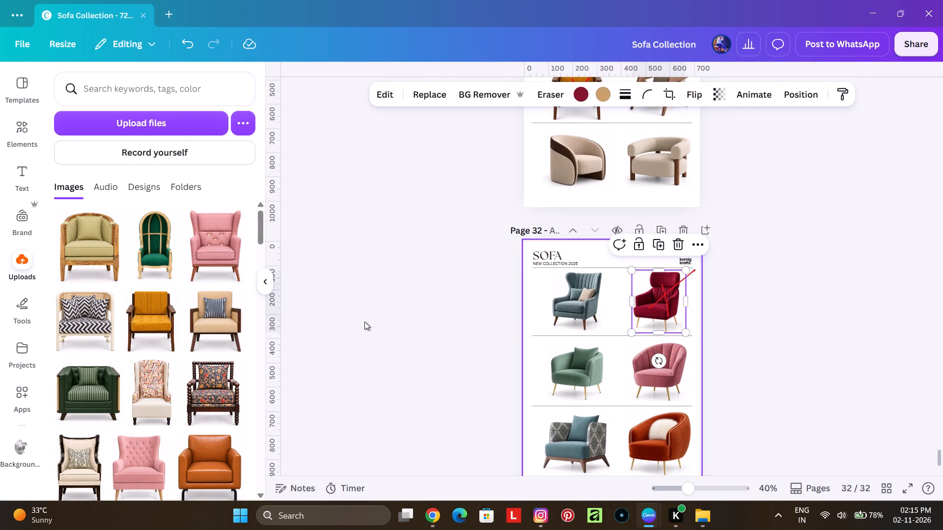
left_click(410, 100)
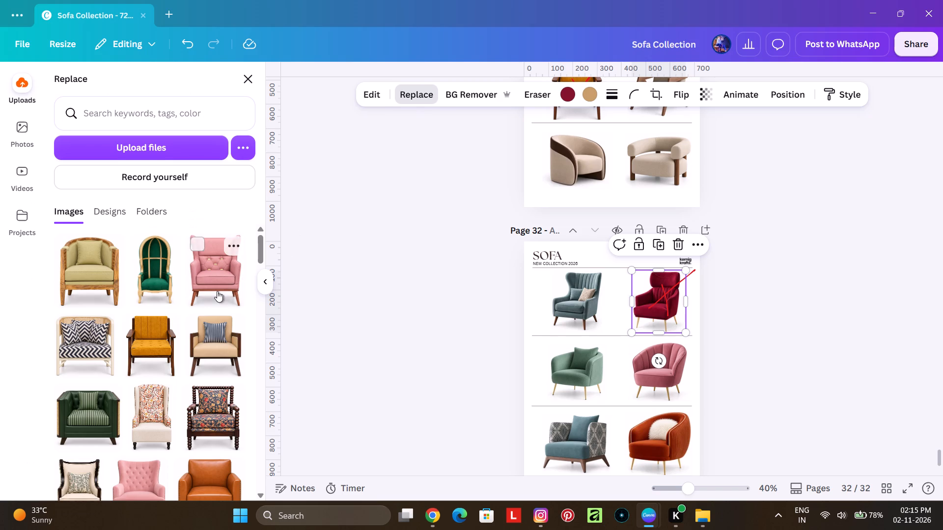
left_click(215, 291)
left_click(397, 258)
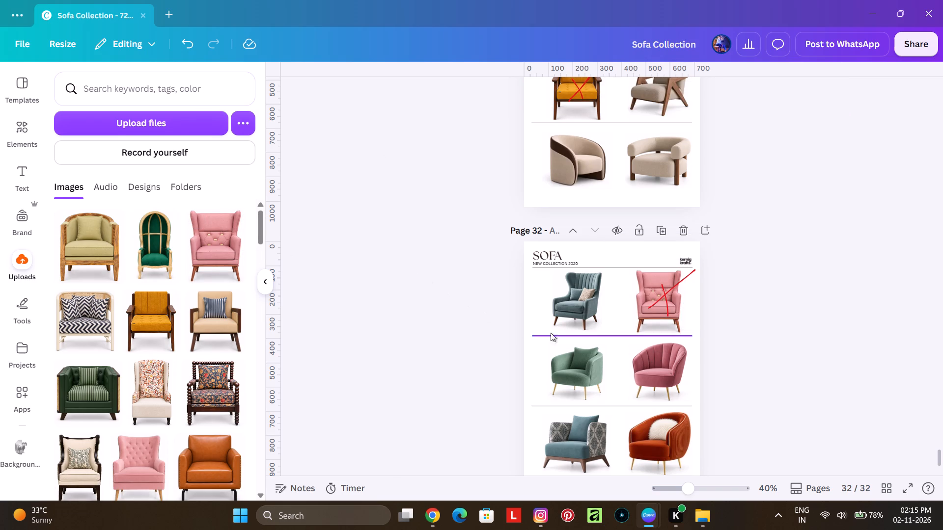
Delete both red cross strokes over the pink wingback armchair on page 32.
left_click(655, 298)
key("BackSpace")
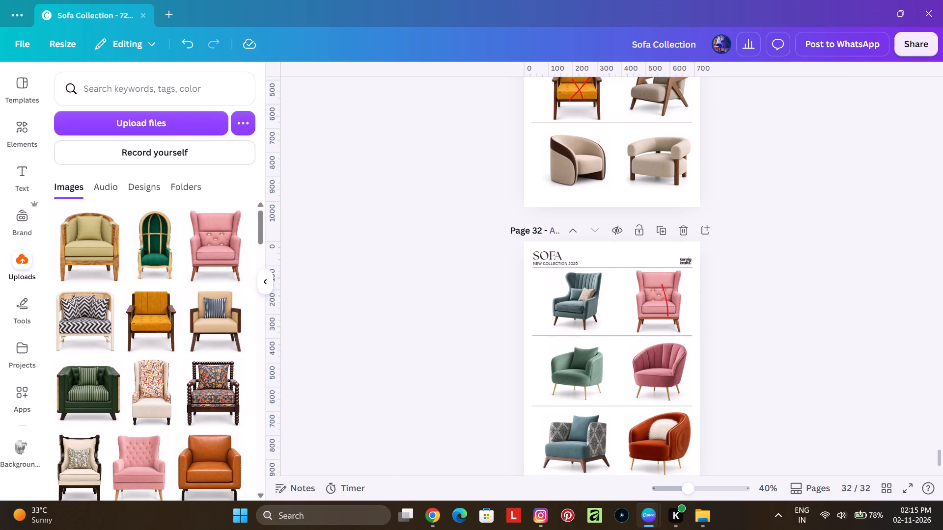
left_click(662, 297)
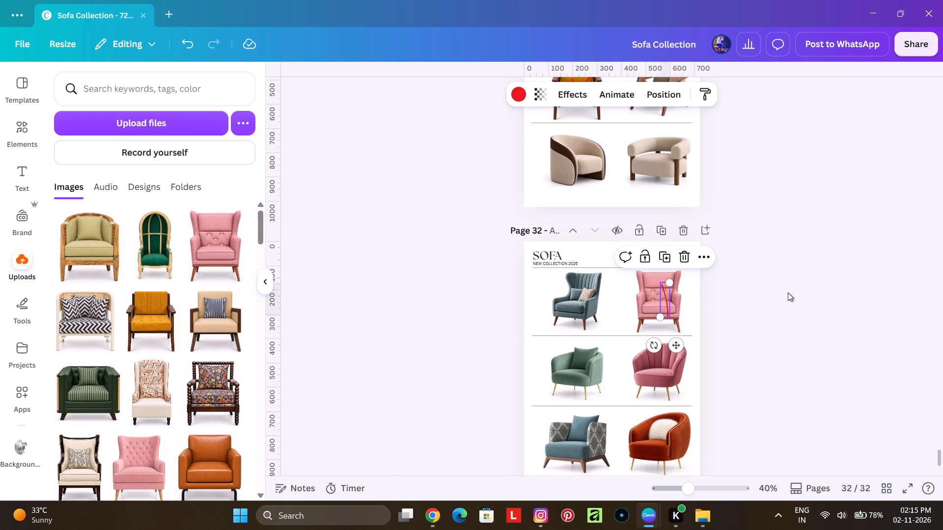
key("BackSpace")
Delete the red cross strokes over the mustard yellow and olive green armchairs on page 31.
scroll(784, 284, "up", 2)
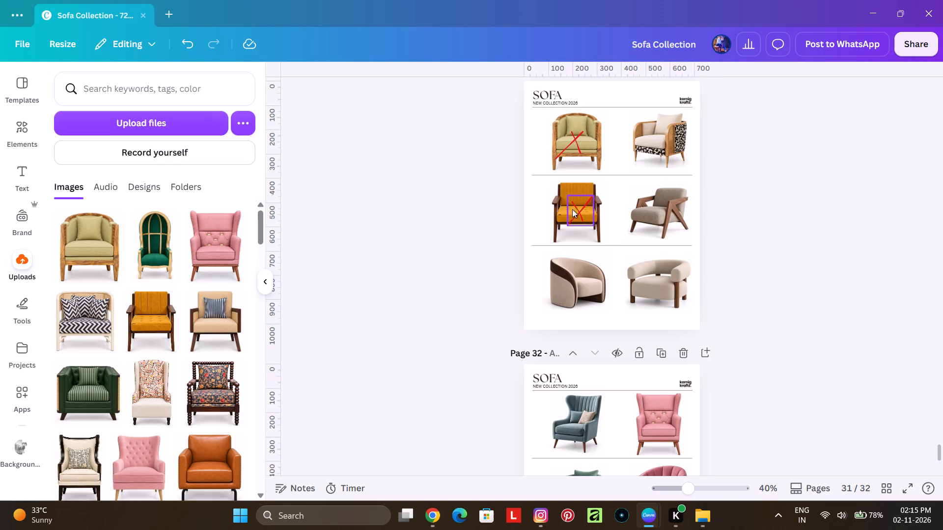
left_click(571, 209)
key("BackSpace")
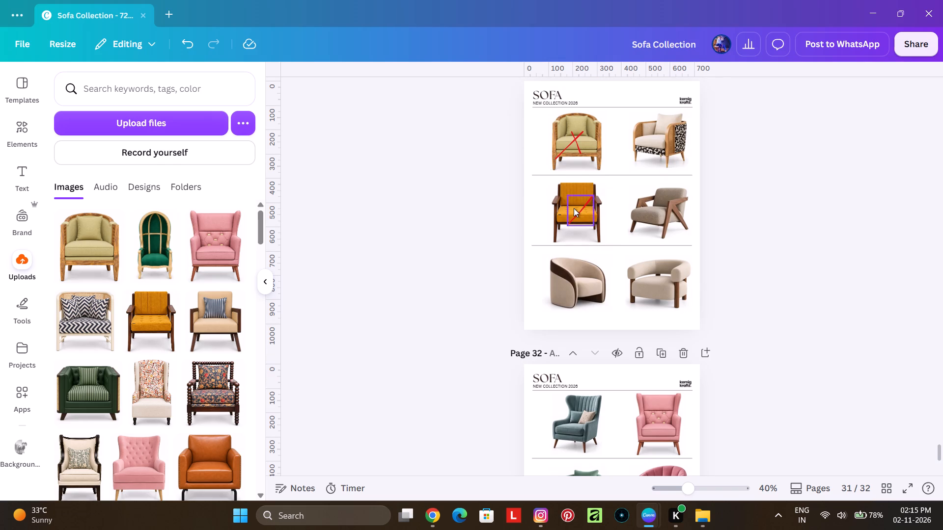
left_click(574, 208)
key("BackSpace")
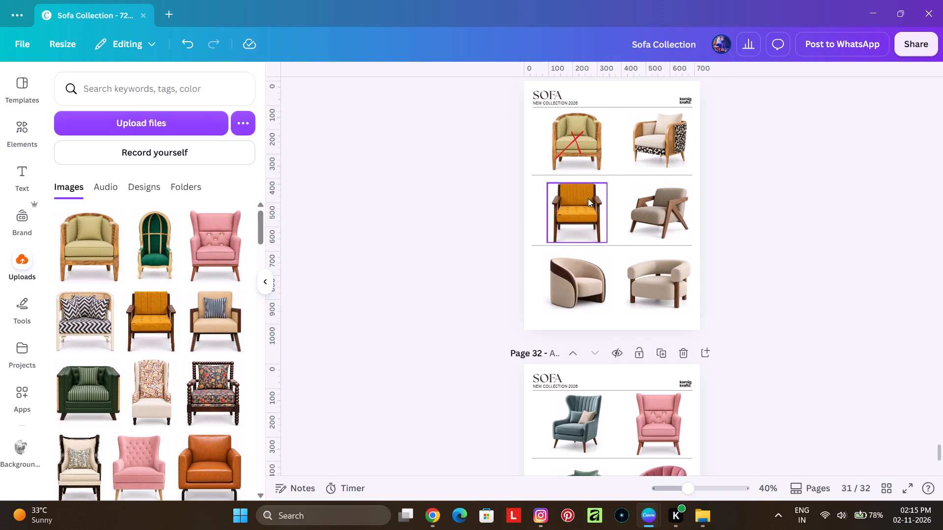
scroll(588, 198, "up", 1)
left_click(580, 209)
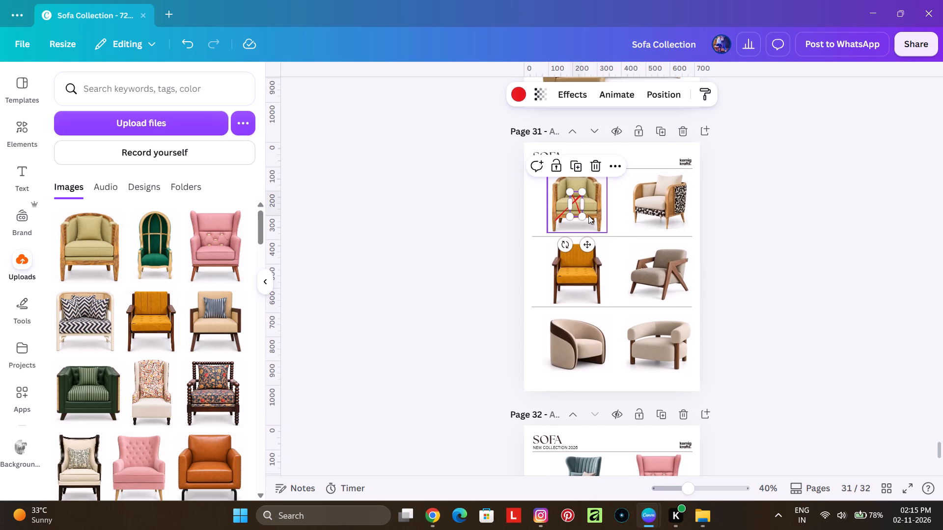
key("BackSpace")
left_click(571, 207)
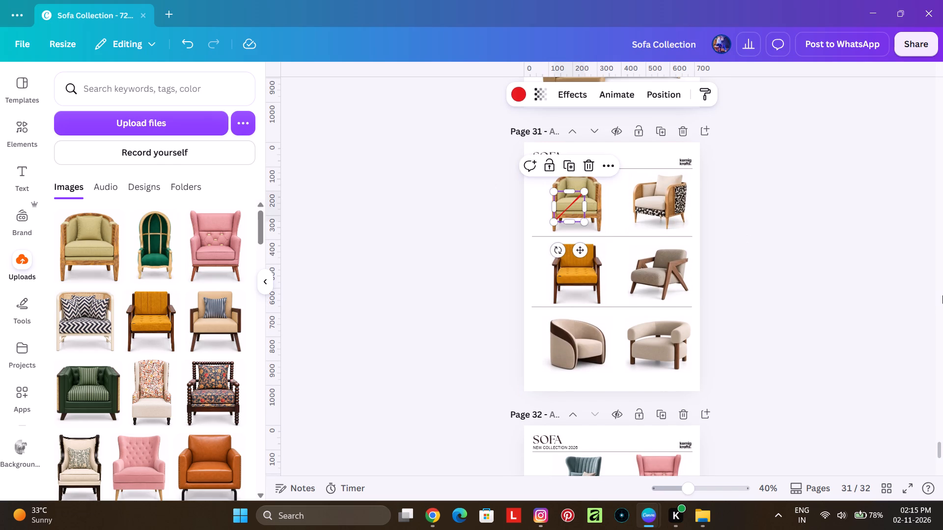
key("BackSpace")
Check the edited armchair pages and duplicate page 32 as a new page at the end of the catalogue.
scroll(897, 302, "down", 3)
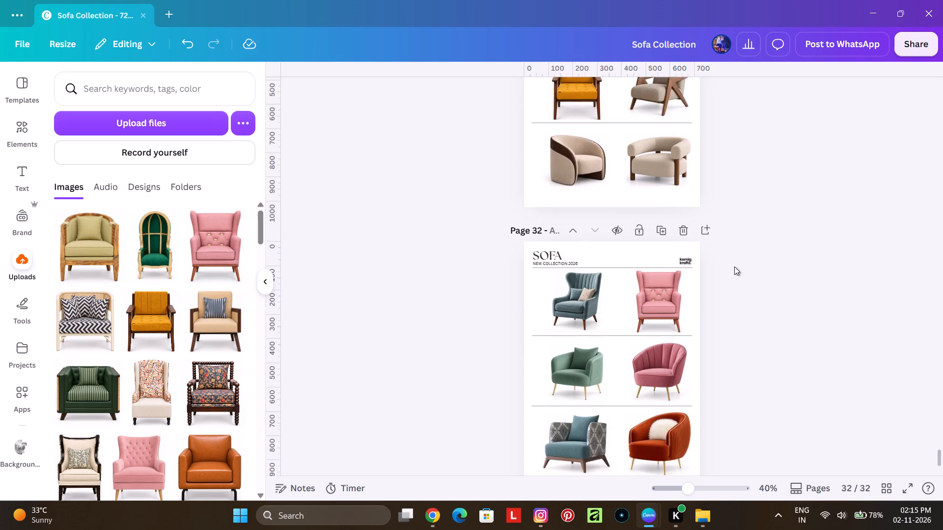
scroll(734, 266, "down", 5)
scroll(614, 325, "down", 2)
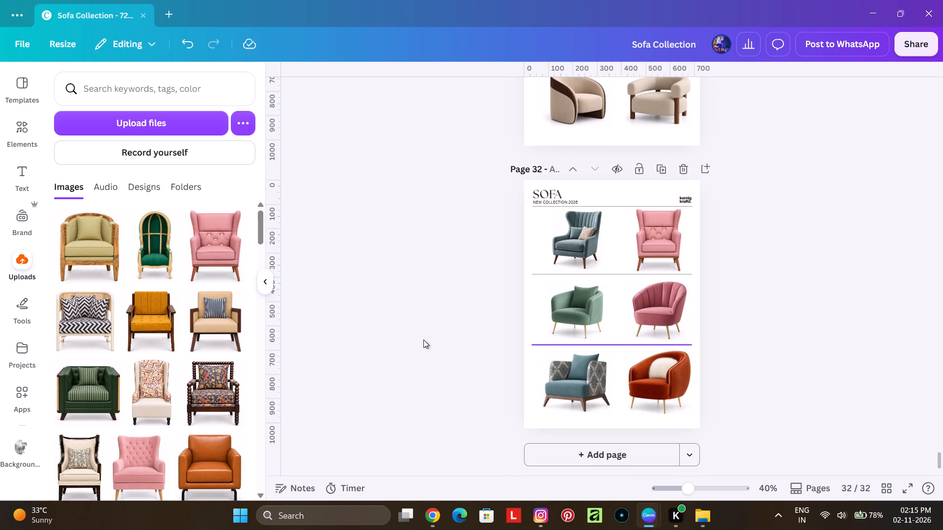
scroll(596, 234, "up", 10)
scroll(597, 231, "down", 4)
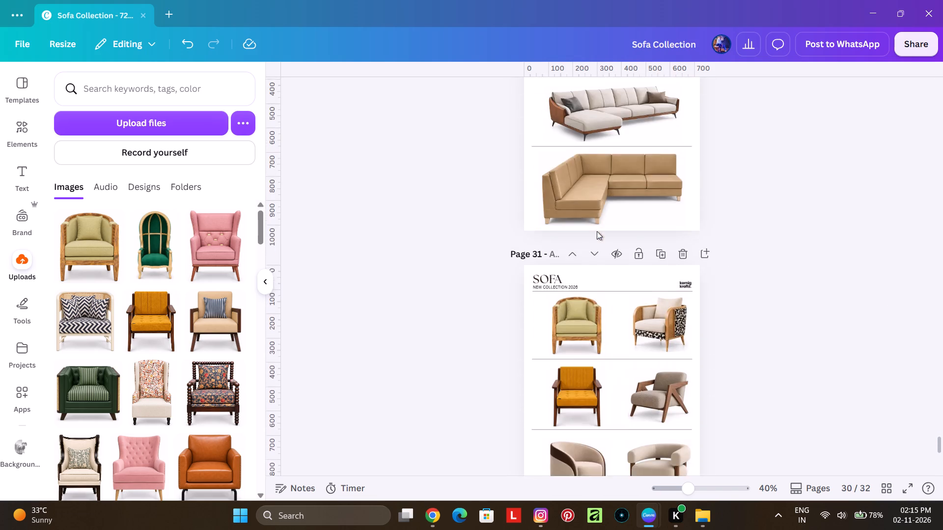
scroll(597, 231, "down", 8)
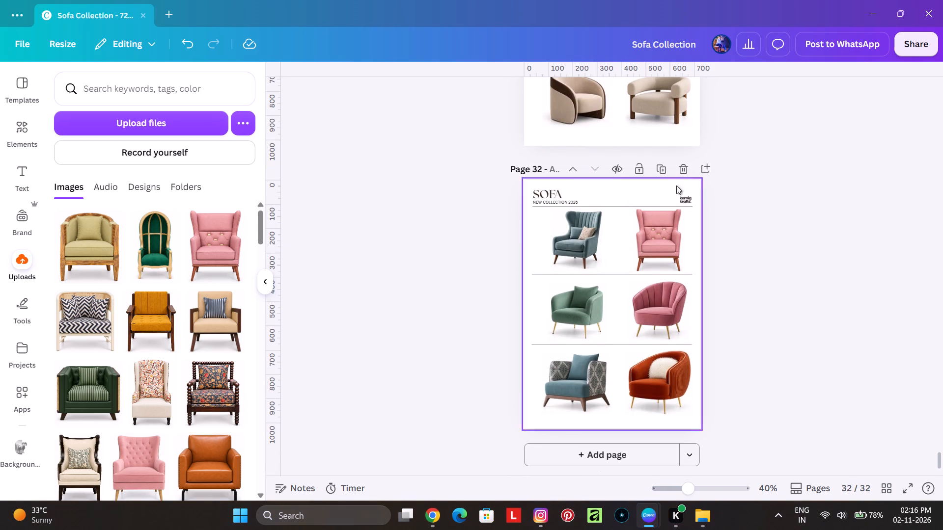
left_click(659, 175)
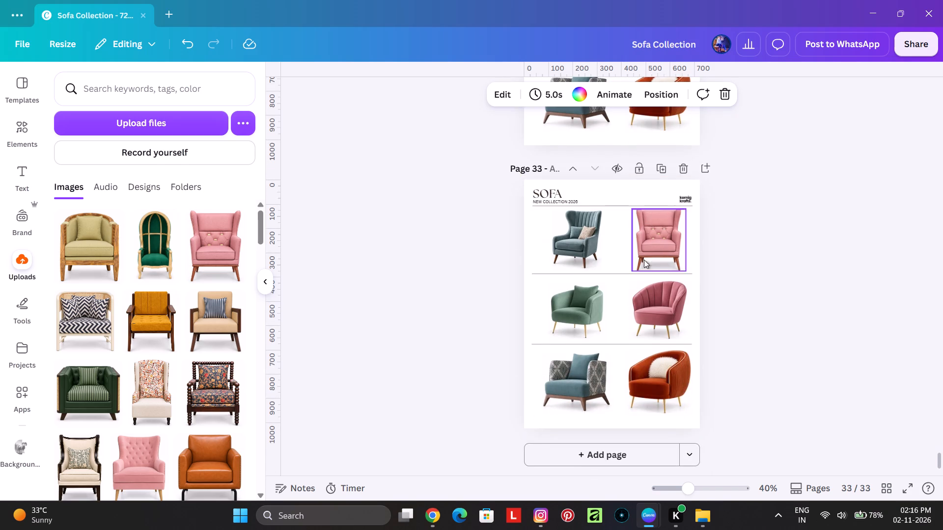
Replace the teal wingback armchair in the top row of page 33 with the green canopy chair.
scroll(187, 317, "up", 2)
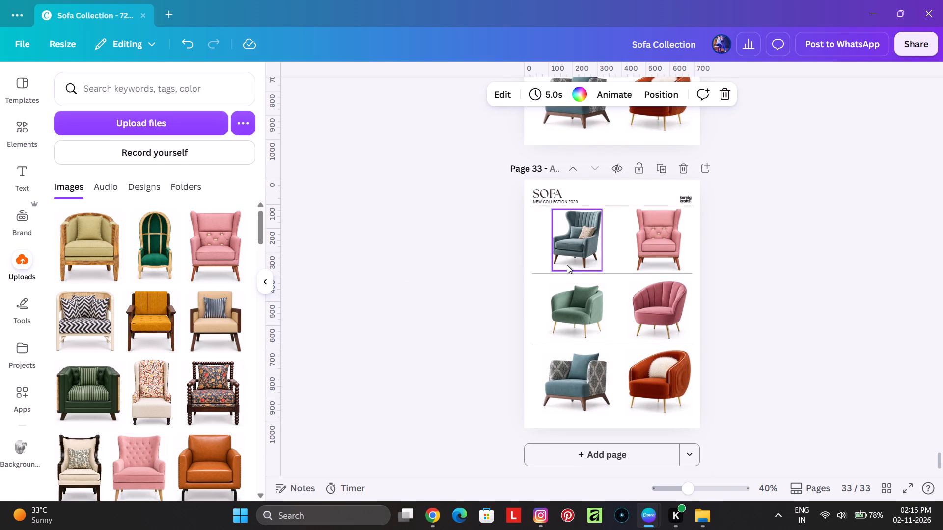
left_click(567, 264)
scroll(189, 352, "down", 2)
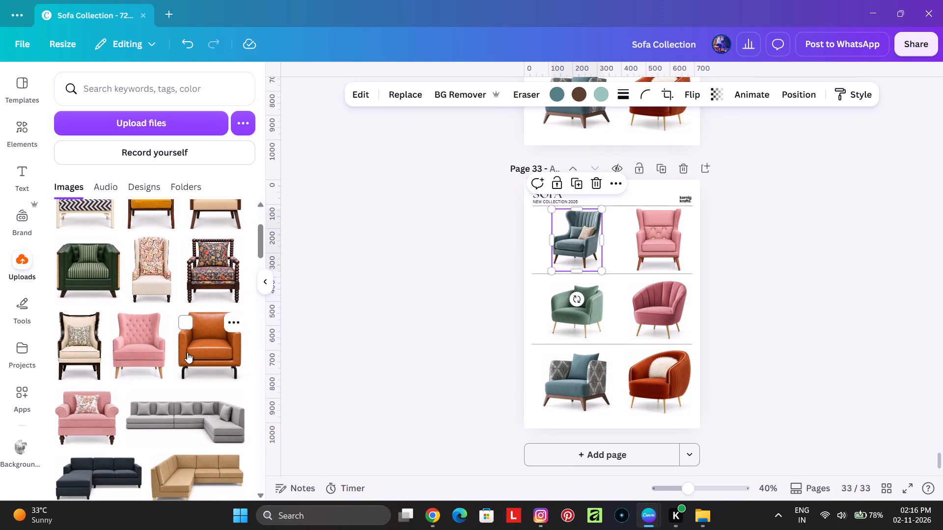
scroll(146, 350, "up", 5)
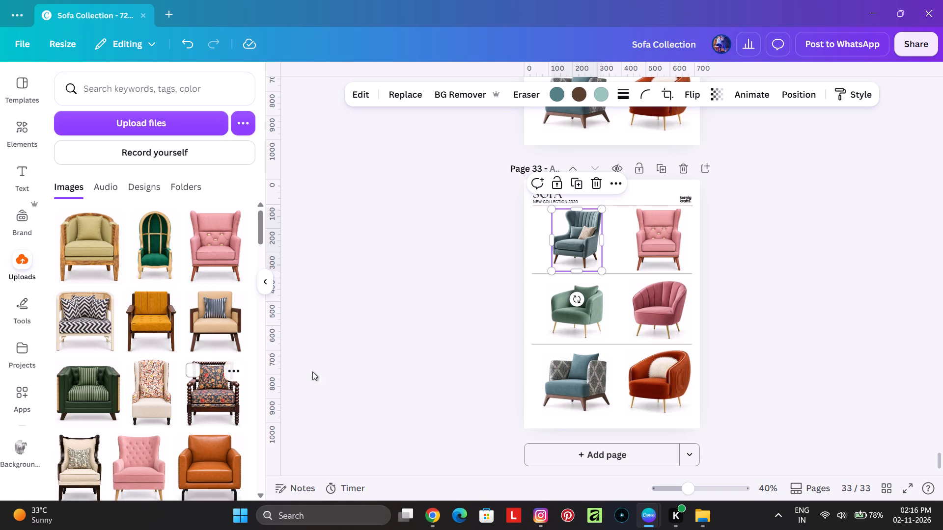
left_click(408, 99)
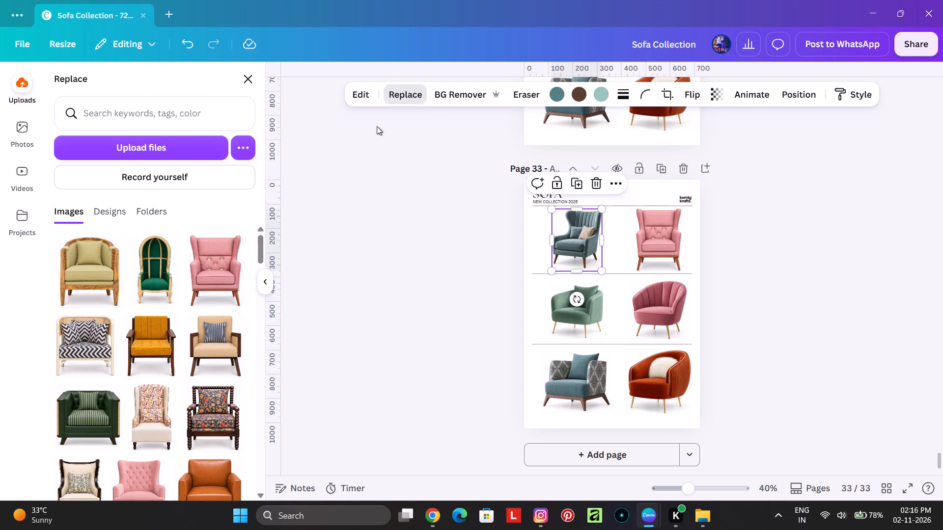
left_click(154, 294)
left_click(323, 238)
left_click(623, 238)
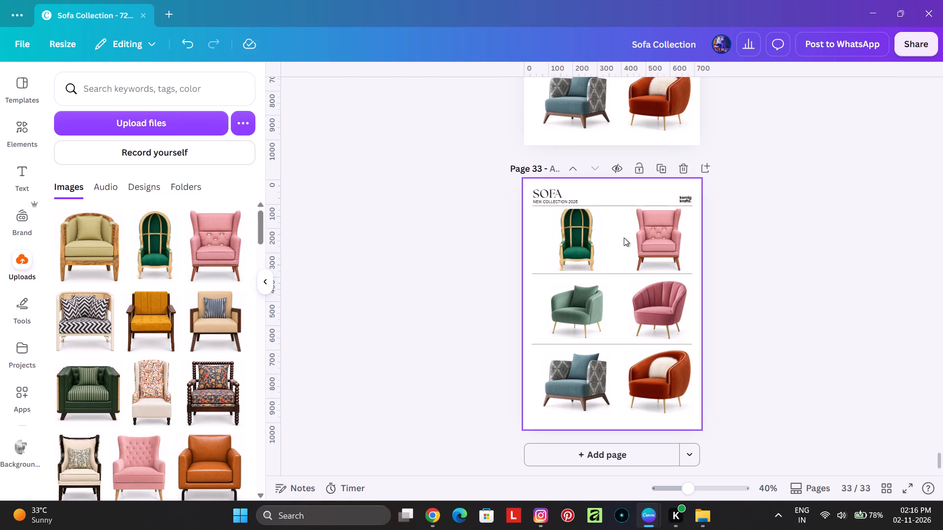
Replace the green canopy chair in the top row of page 33 with the black-and-white zigzag armchair.
left_click(664, 243)
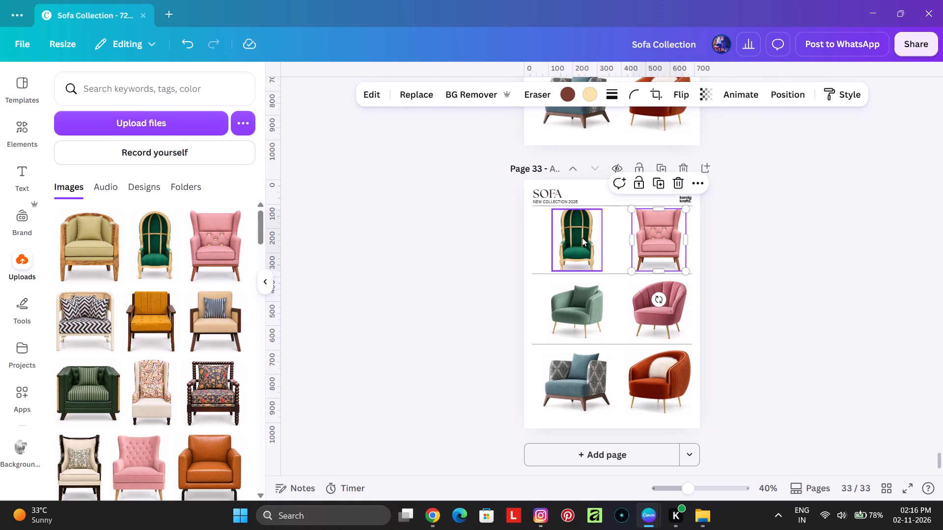
left_click(582, 238)
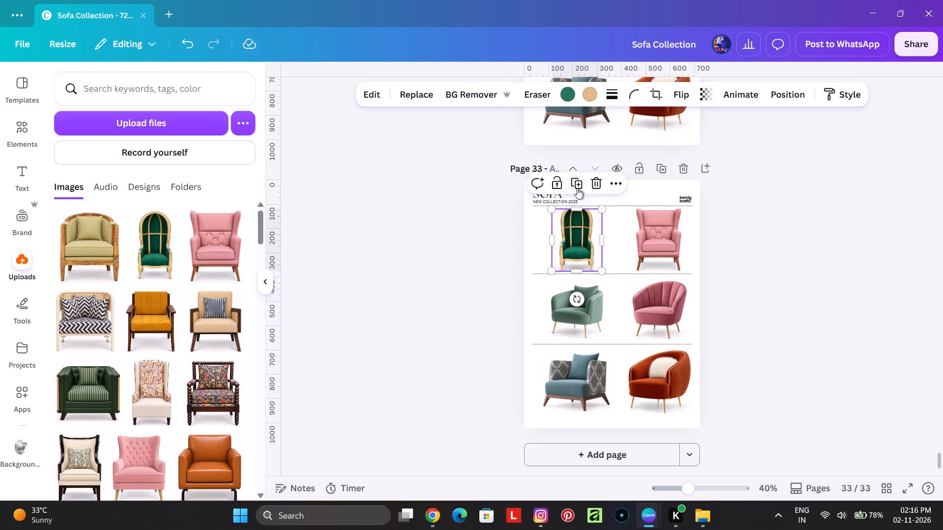
left_click(425, 94)
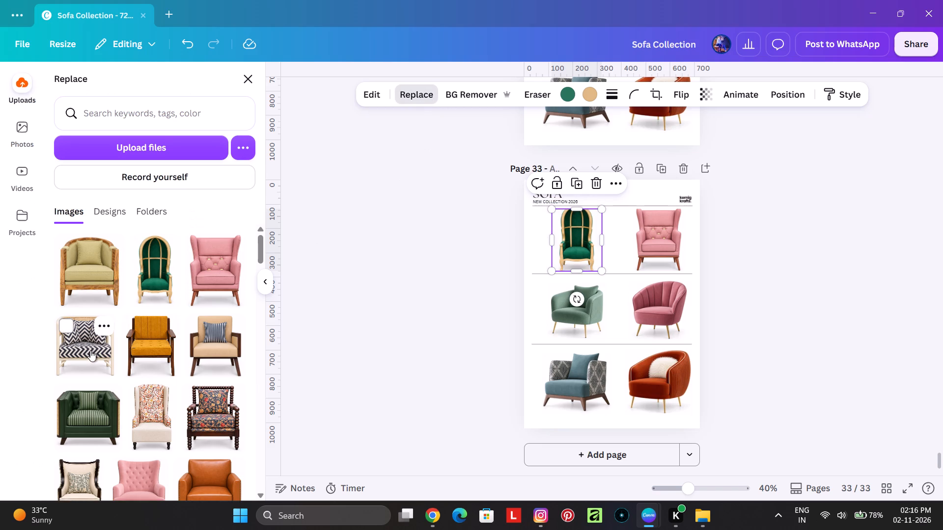
left_click(97, 349)
left_click(312, 292)
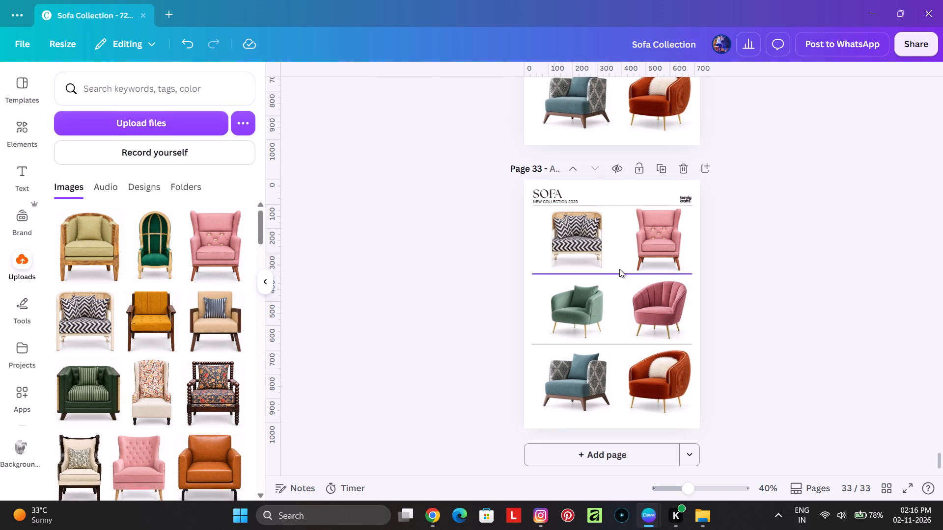
Replace the pink wingback armchair in the top row of page 33 with the beige wooden armchair with striped cushion.
left_click(661, 248)
left_click(428, 102)
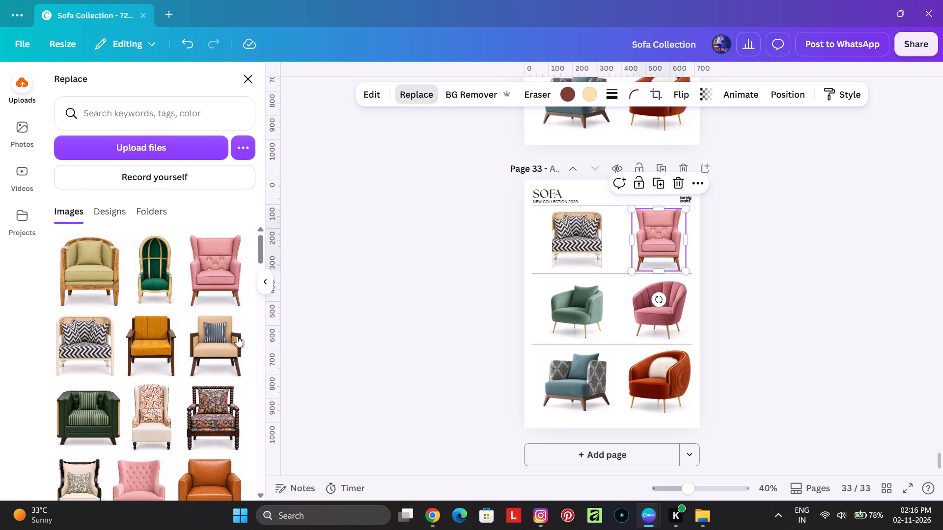
left_click(223, 354)
left_click(369, 302)
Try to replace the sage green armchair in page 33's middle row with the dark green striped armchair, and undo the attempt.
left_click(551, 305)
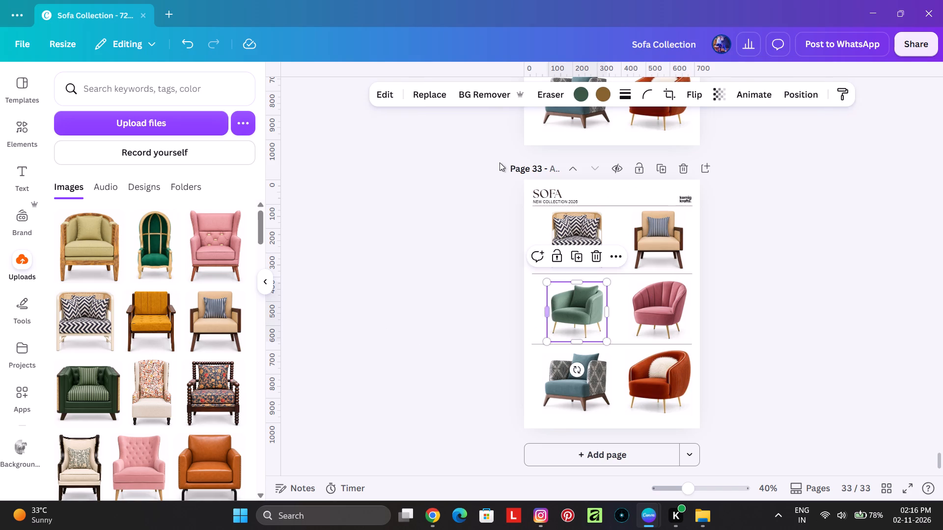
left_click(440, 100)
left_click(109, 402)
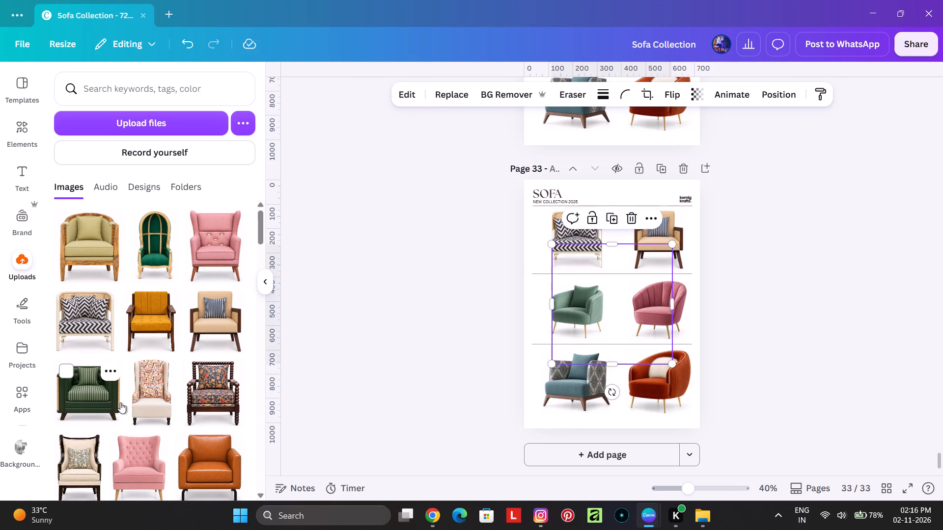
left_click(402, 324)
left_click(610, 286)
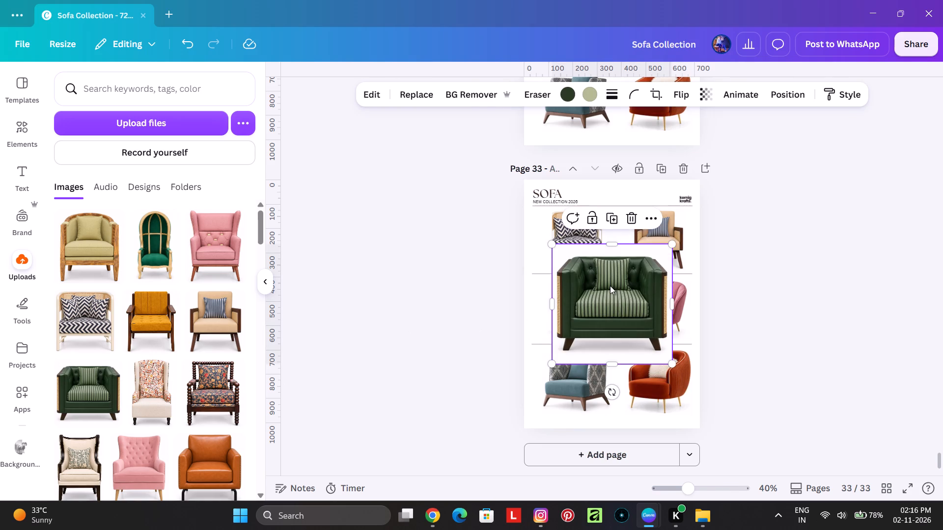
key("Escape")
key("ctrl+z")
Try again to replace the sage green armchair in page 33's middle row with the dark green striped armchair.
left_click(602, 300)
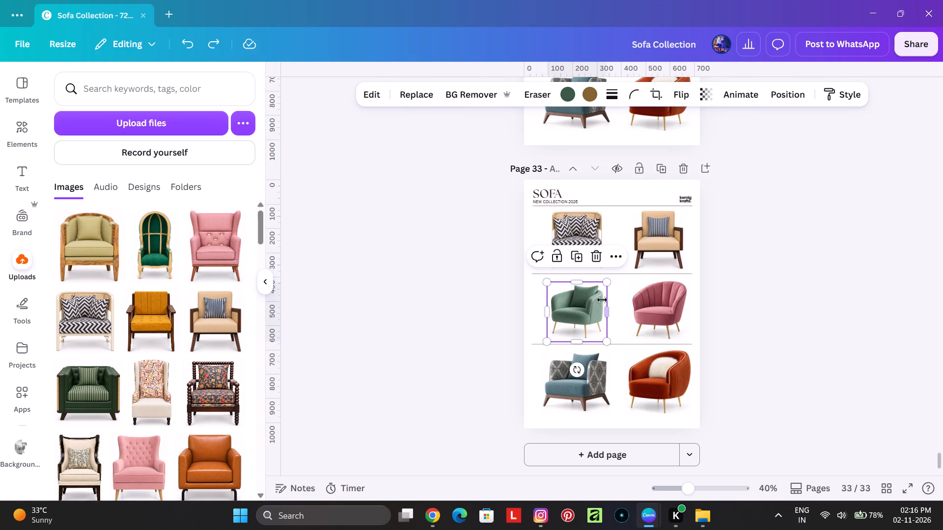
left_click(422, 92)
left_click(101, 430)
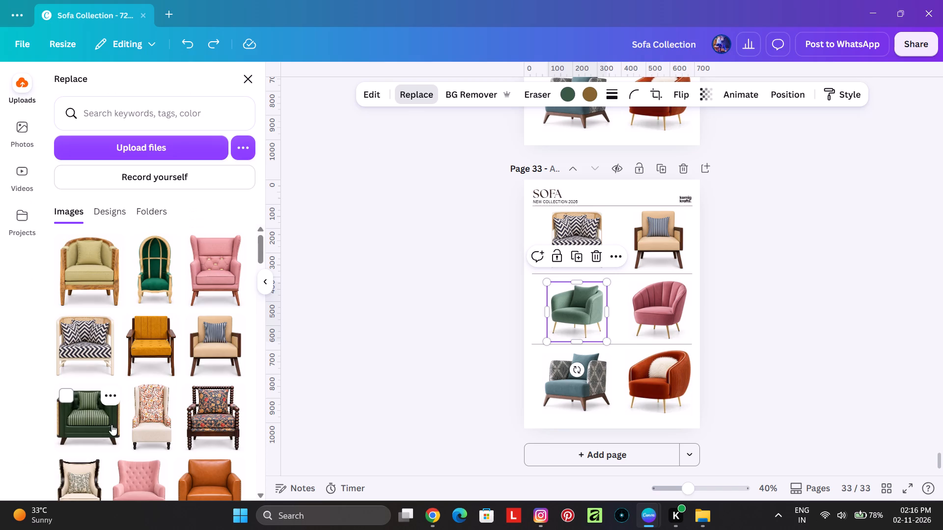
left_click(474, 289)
Replace the pink shell-back armchair in page 33's middle row with the dark turned-wood armchair with floral upholstery.
left_click(570, 298)
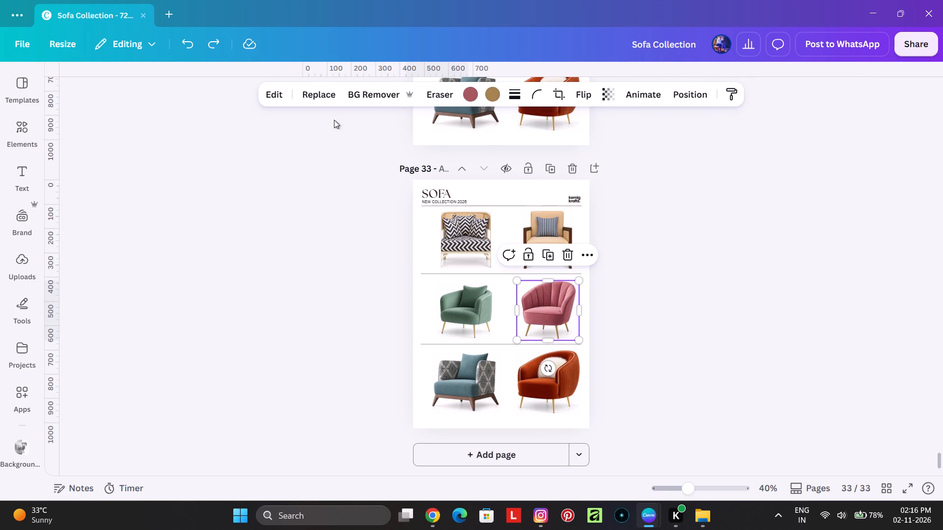
scroll(409, 207, "up", 9)
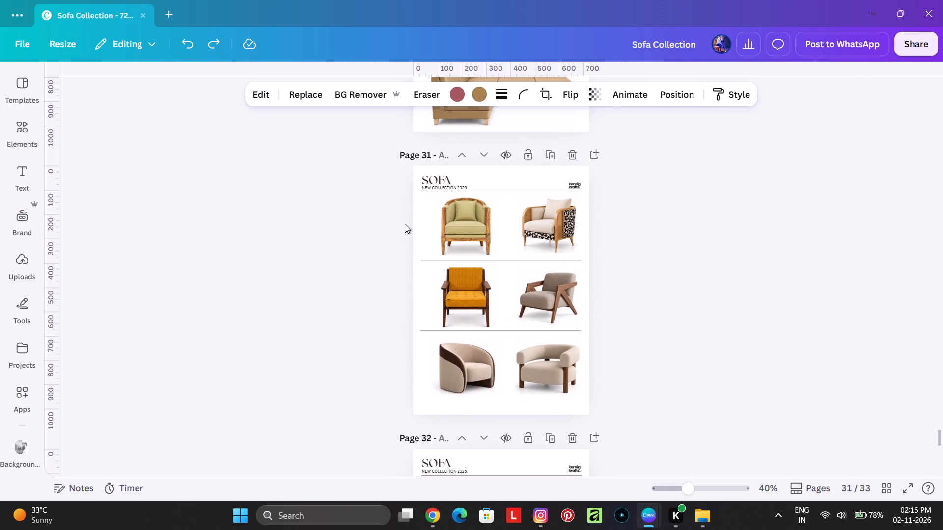
scroll(405, 226, "up", 3)
scroll(405, 226, "down", 9)
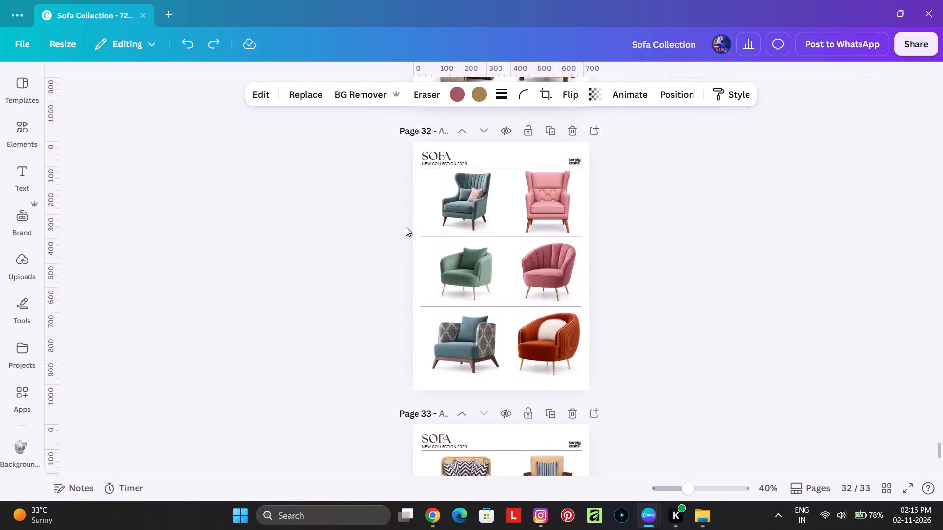
scroll(406, 227, "down", 4)
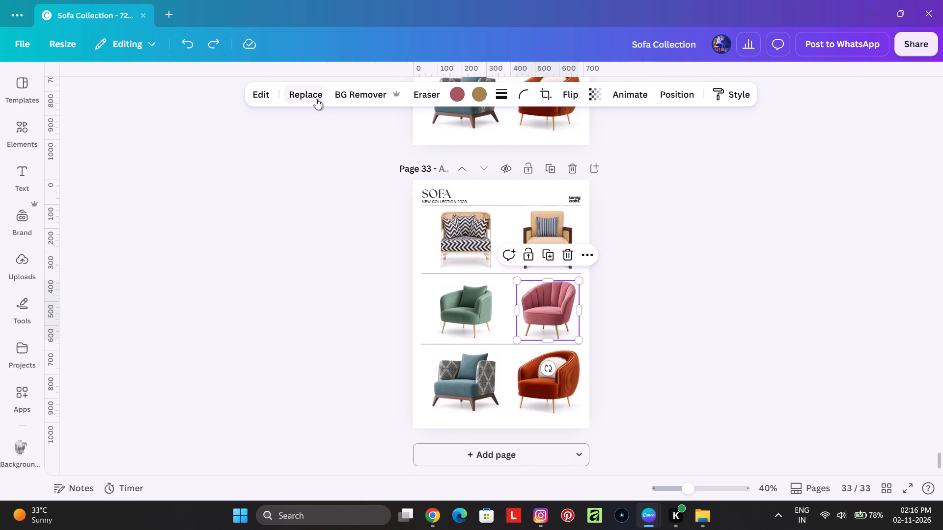
left_click(316, 99)
left_click(17, 88)
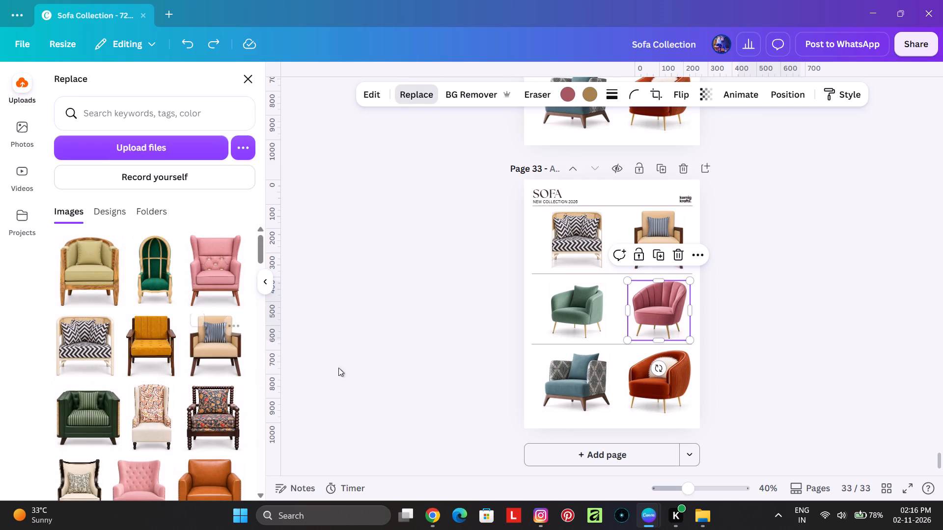
scroll(500, 307, "up", 8)
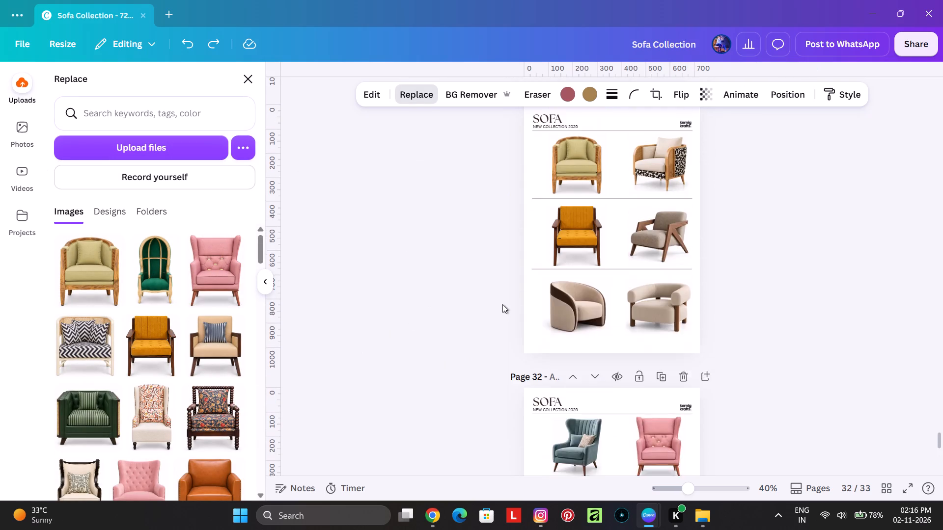
scroll(502, 304, "up", 2)
scroll(502, 304, "down", 10)
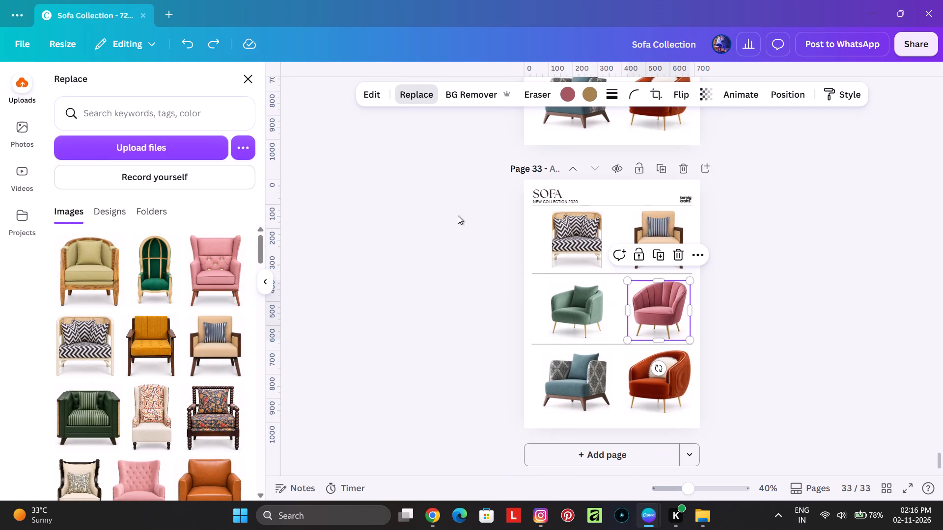
left_click(208, 429)
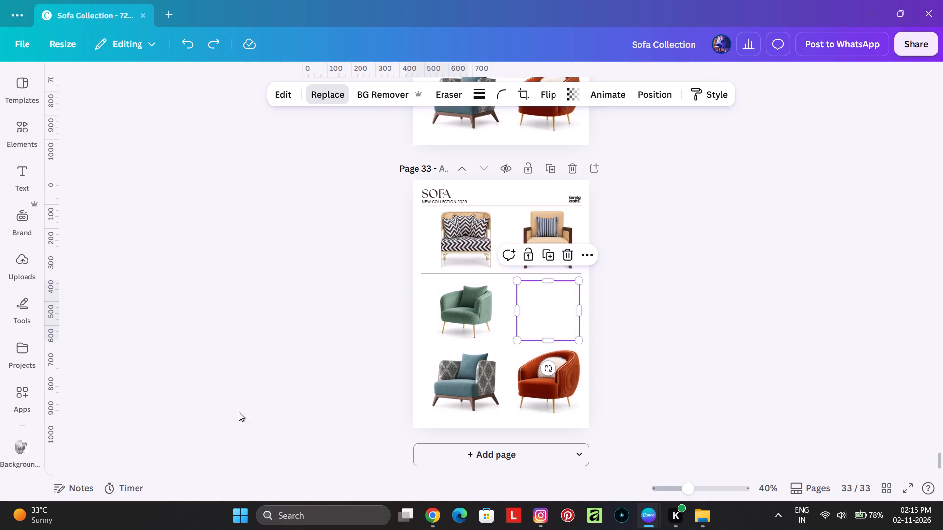
left_click(277, 308)
Replace the teal armchair with patterned sides in page 33's bottom row with the cream dark-framed armchair with patterned cushion.
left_click(436, 376)
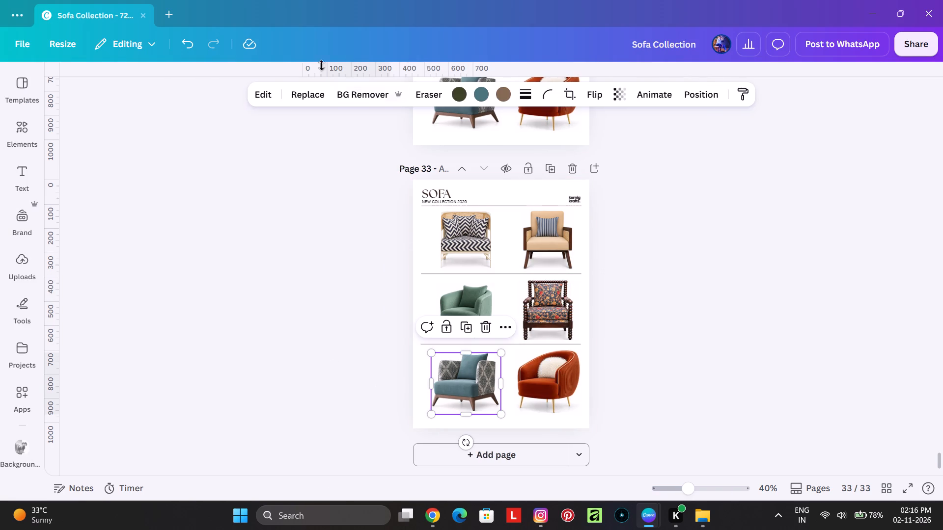
left_click(305, 95)
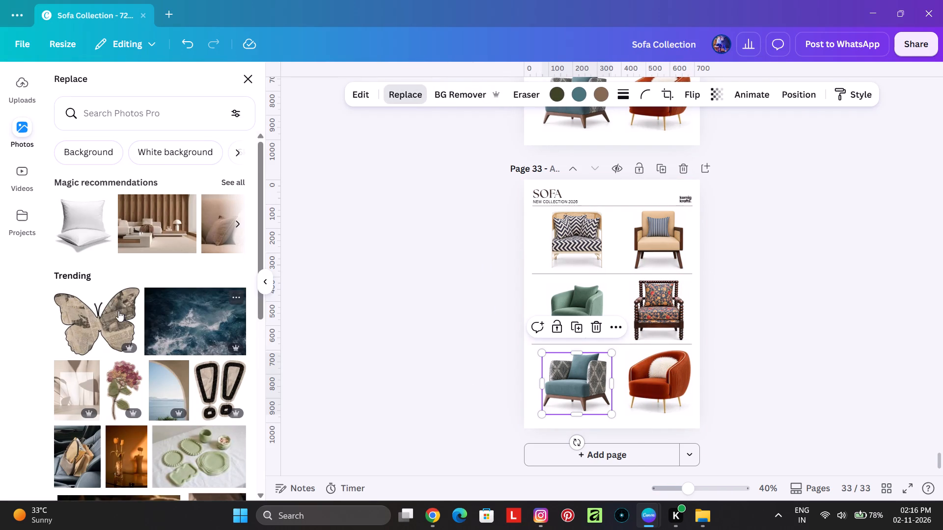
left_click(19, 94)
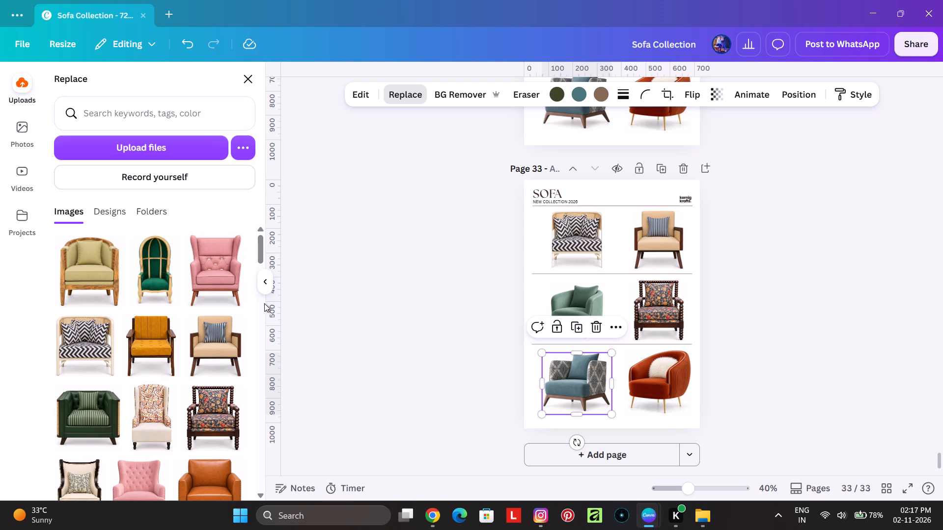
scroll(189, 417, "down", 2)
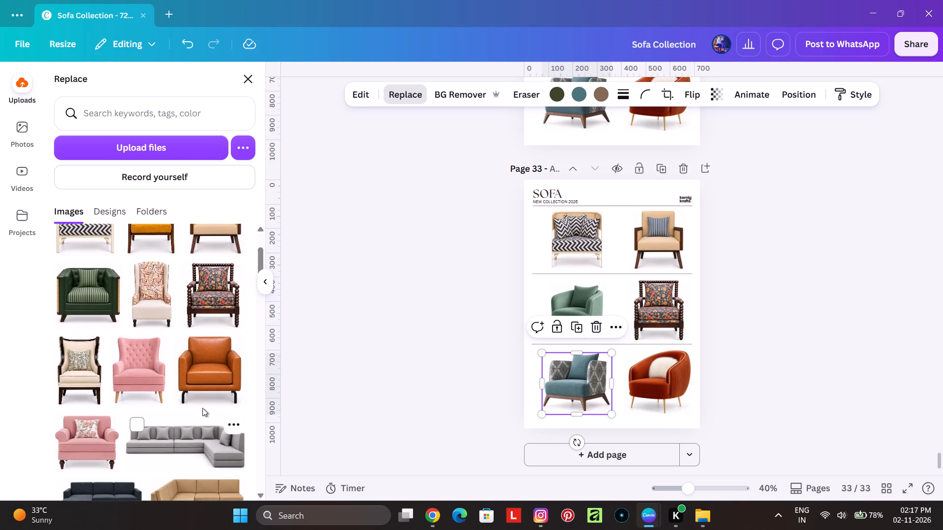
scroll(427, 314, "up", 3)
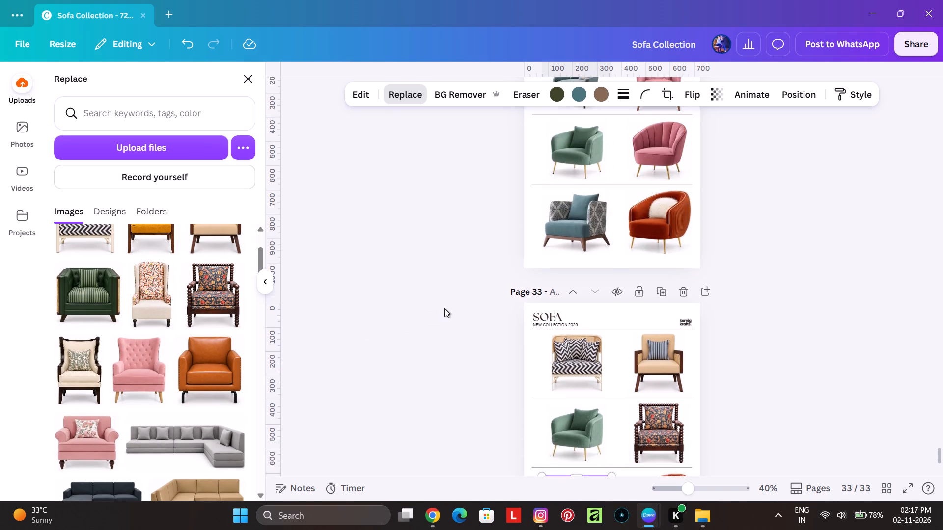
scroll(444, 308, "up", 6)
scroll(445, 308, "down", 2)
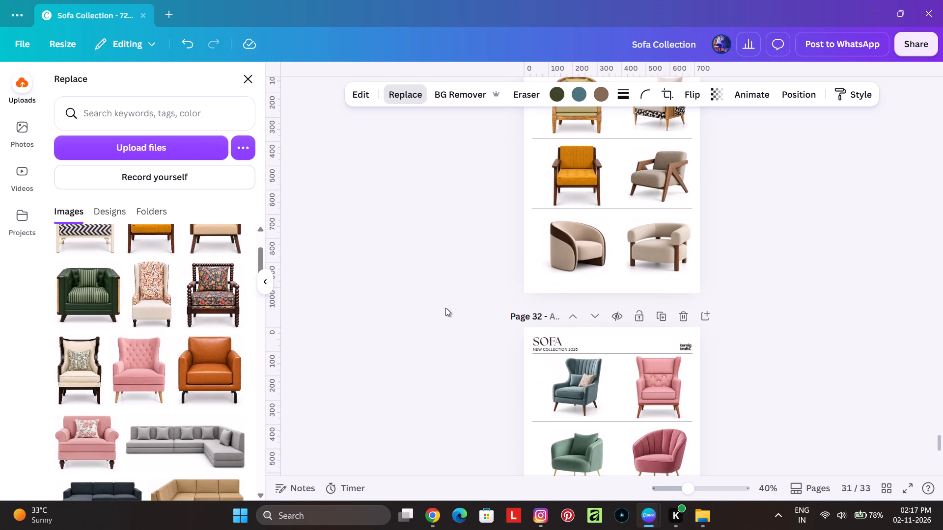
scroll(445, 308, "up", 1)
scroll(445, 308, "down", 4)
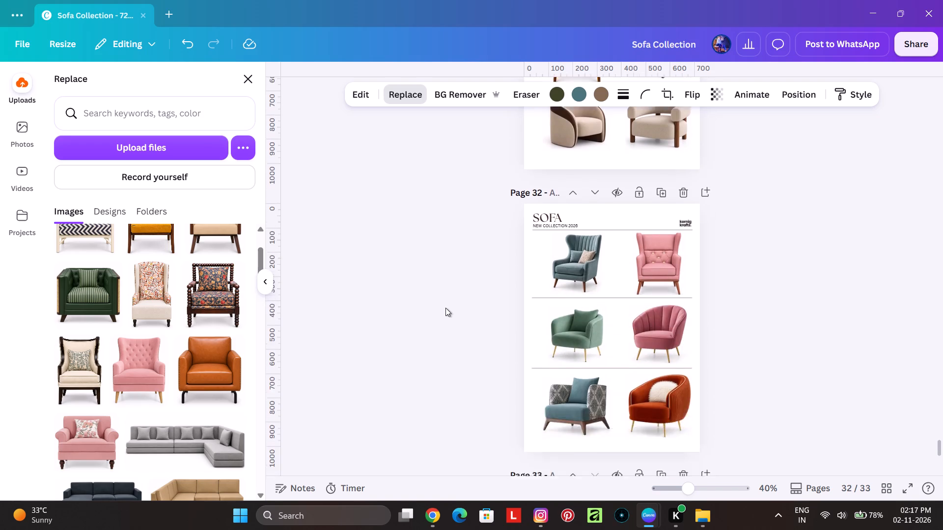
scroll(445, 308, "down", 6)
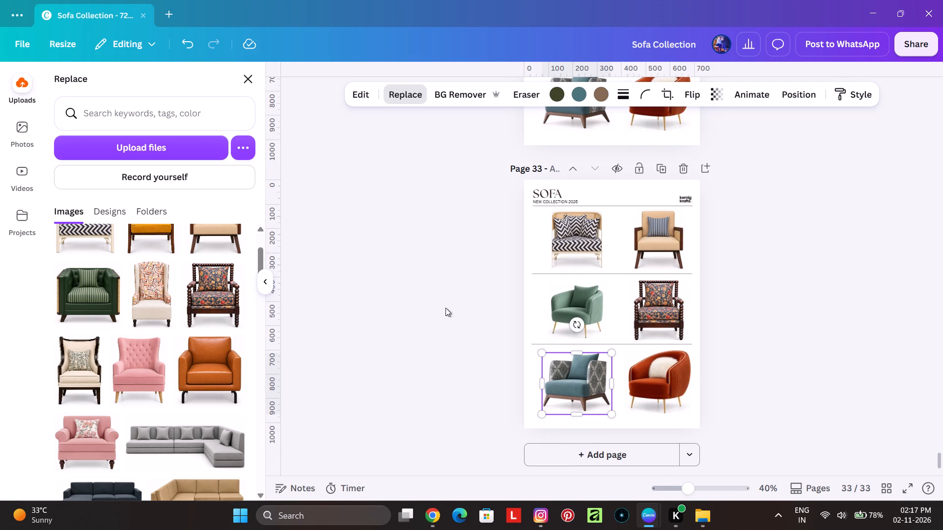
scroll(547, 205, "up", 3)
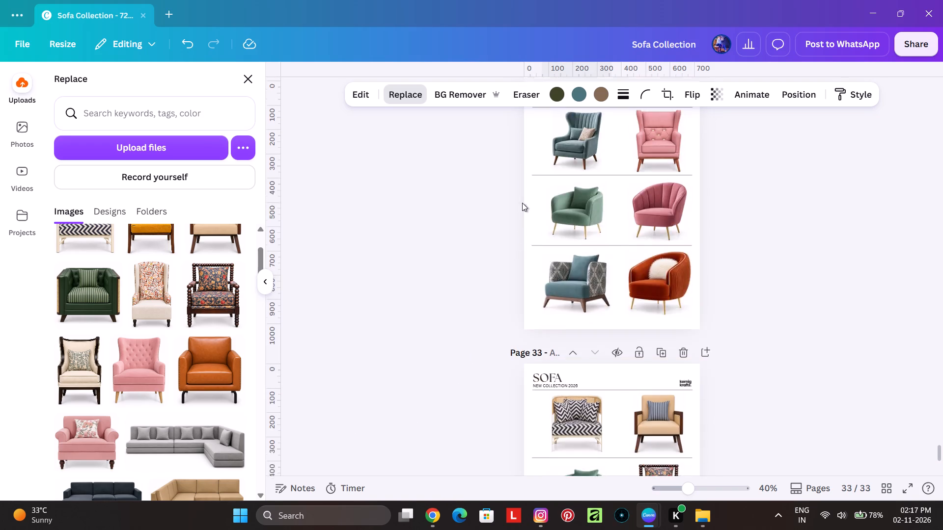
scroll(520, 203, "up", 2)
scroll(486, 246, "down", 6)
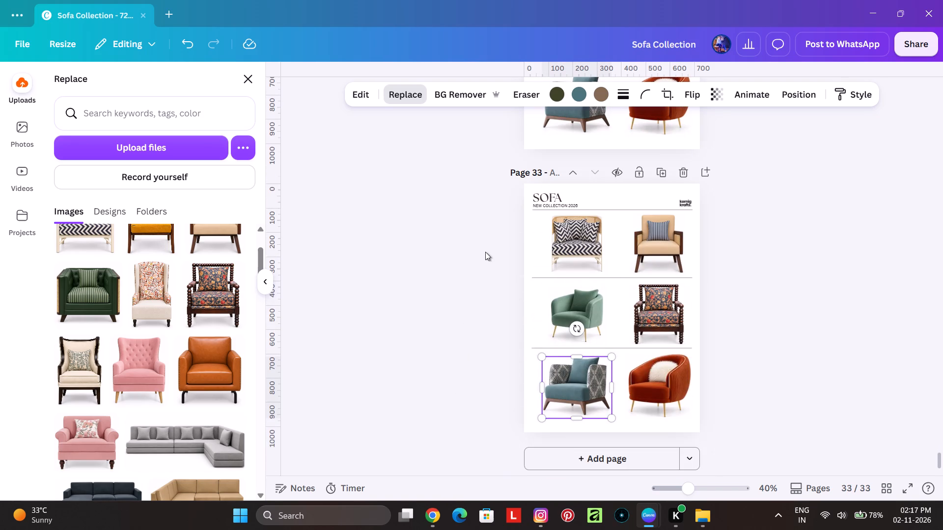
scroll(485, 252, "down", 3)
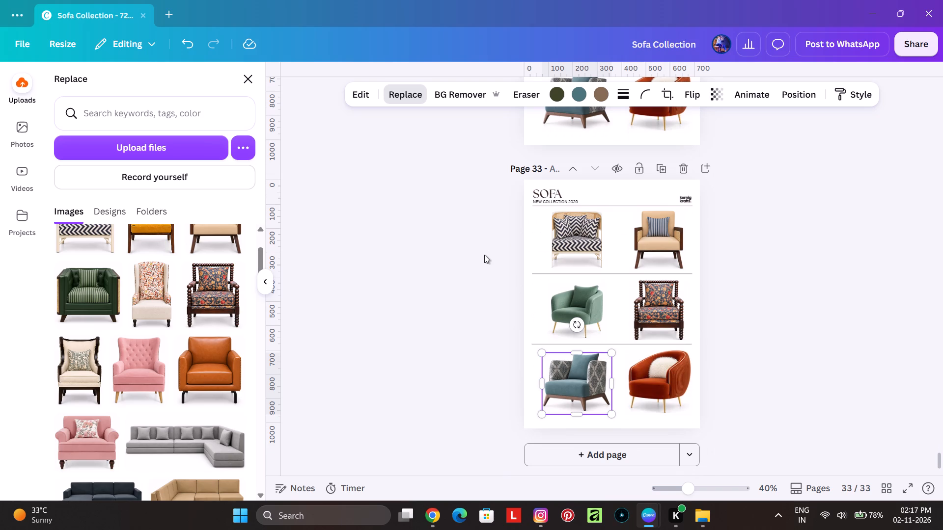
scroll(484, 255, "down", 2)
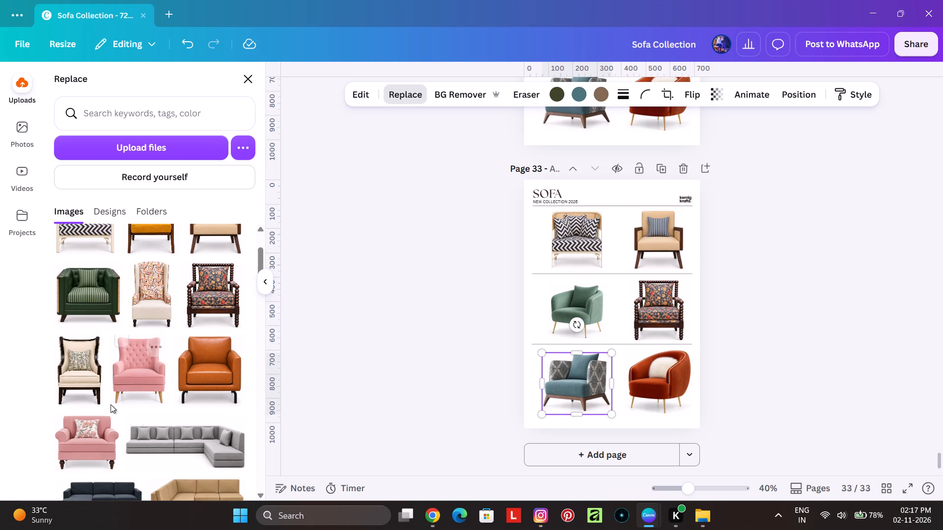
left_click(99, 396)
Replace the rust-orange armchair in page 33's bottom row with the cream wingback armchair with floral back.
left_click(536, 385)
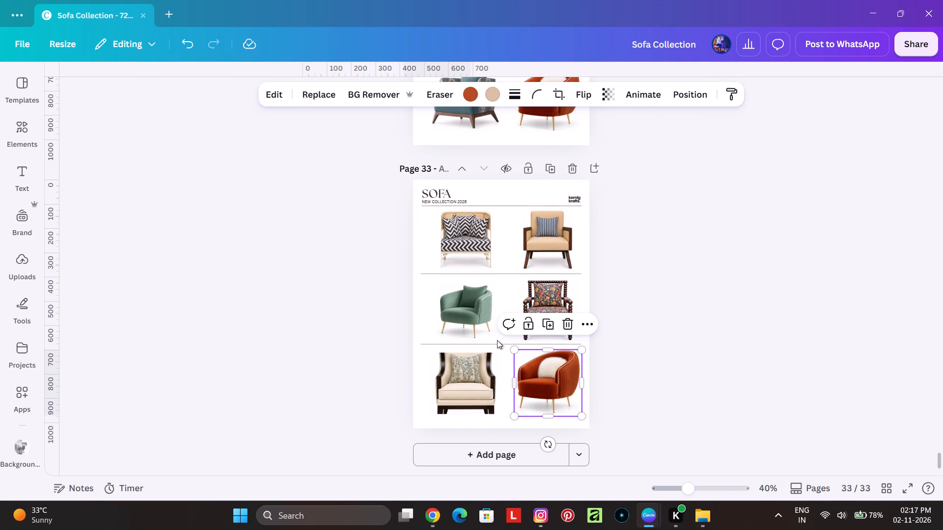
scroll(436, 220, "up", 5)
scroll(436, 220, "down", 3)
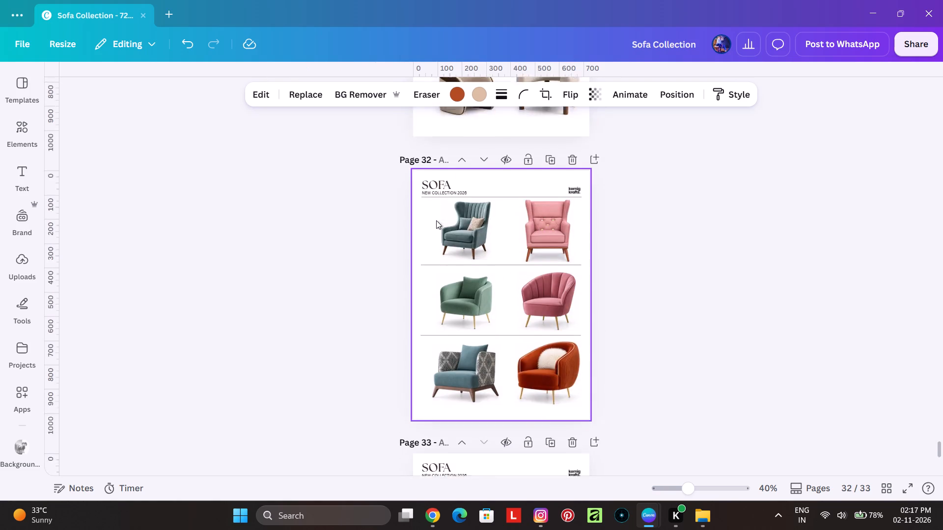
scroll(437, 220, "down", 1)
left_click(304, 90)
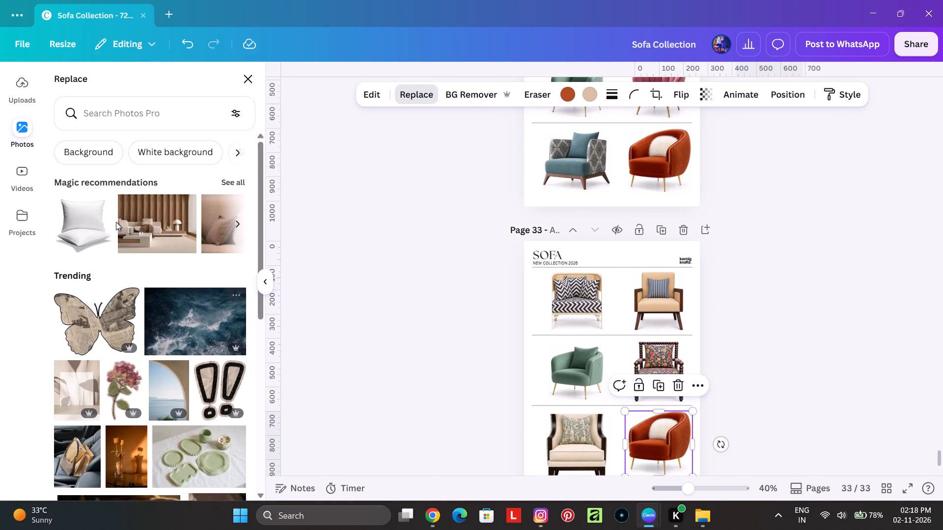
left_click(26, 86)
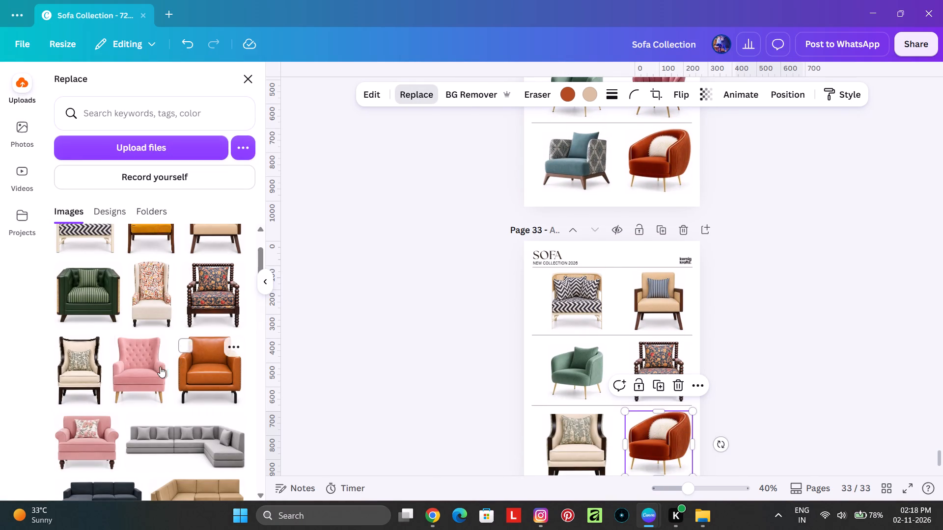
scroll(162, 408, "up", 2)
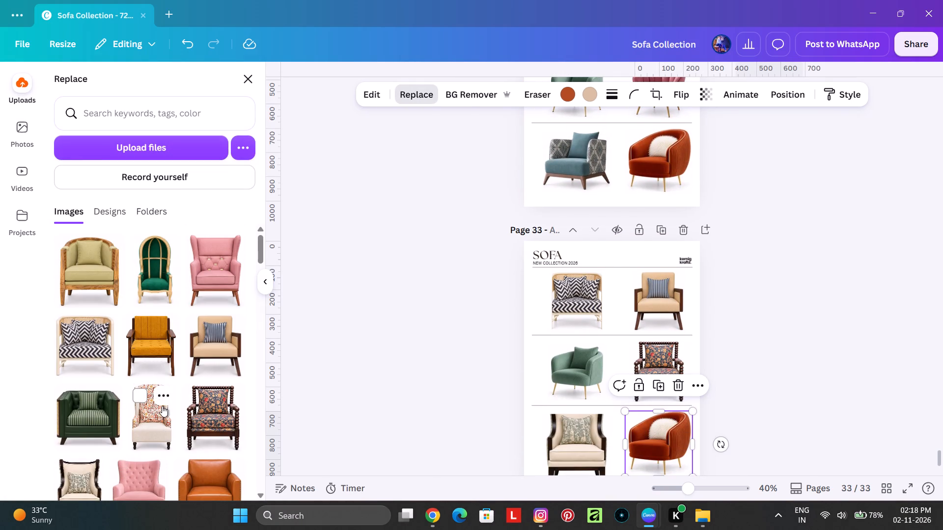
scroll(163, 405, "up", 1)
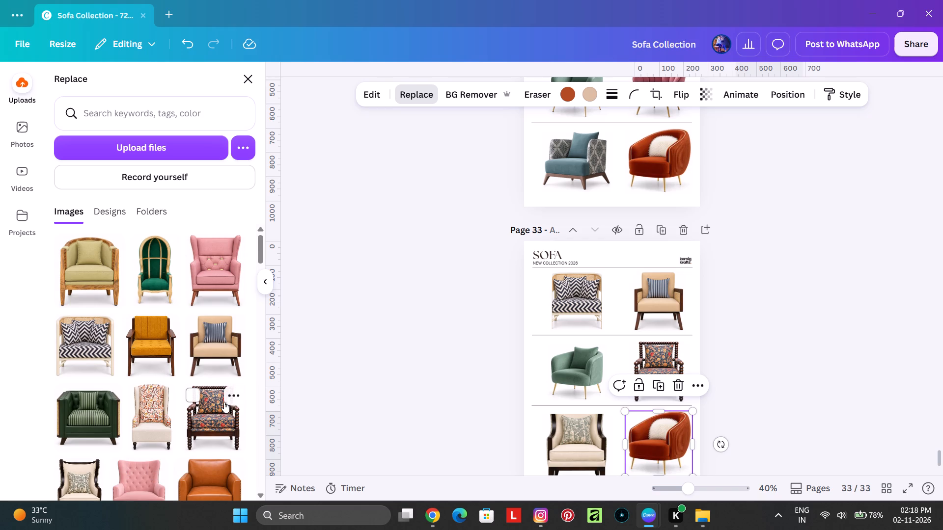
scroll(224, 402, "down", 2)
left_click(166, 309)
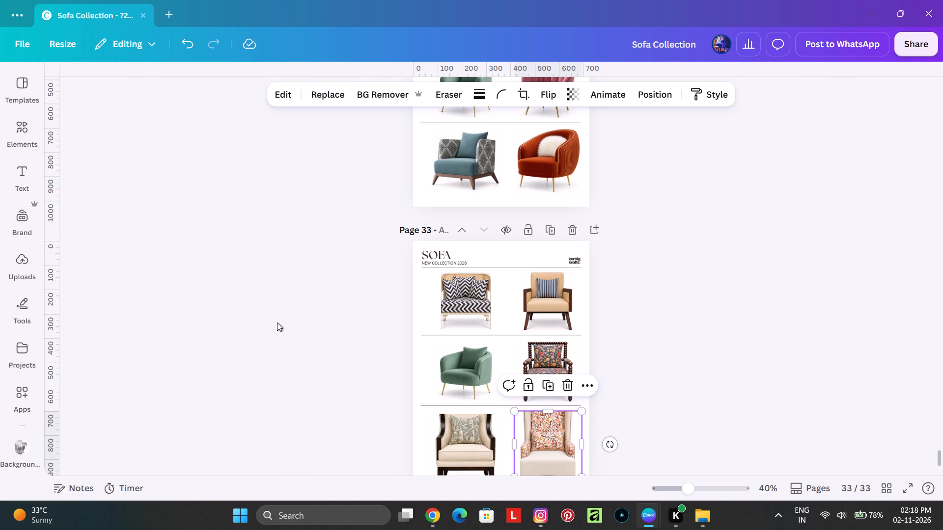
left_click(277, 322)
Review the armchairs on pages 31 and 32, examining the top row of page 32 up close.
scroll(401, 314, "up", 8)
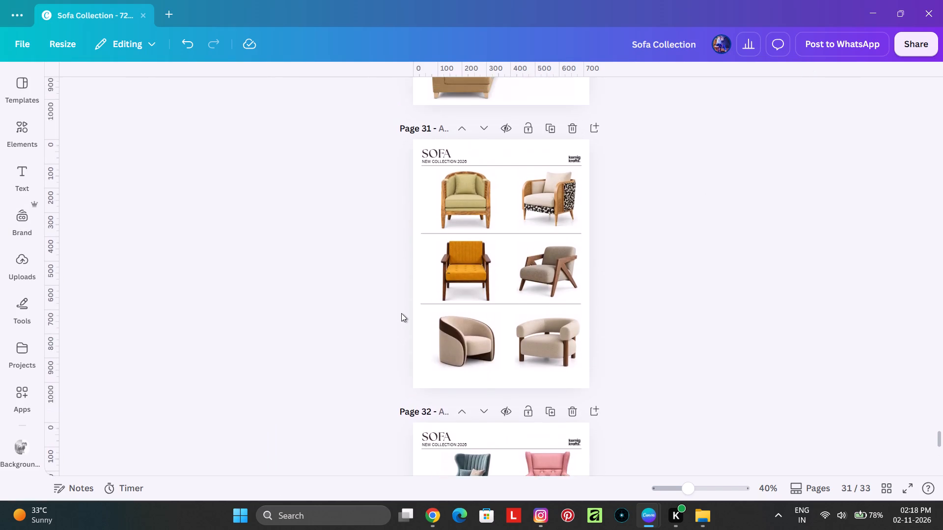
scroll(402, 312, "down", 7)
scroll(408, 324, "up", 3)
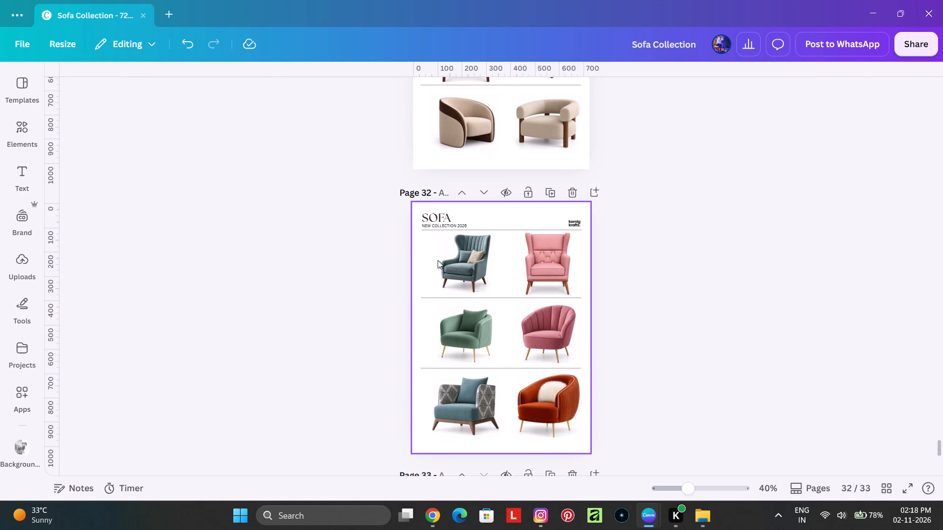
scroll(531, 294, "up", 3, "ctrl")
scroll(554, 291, "up", 3)
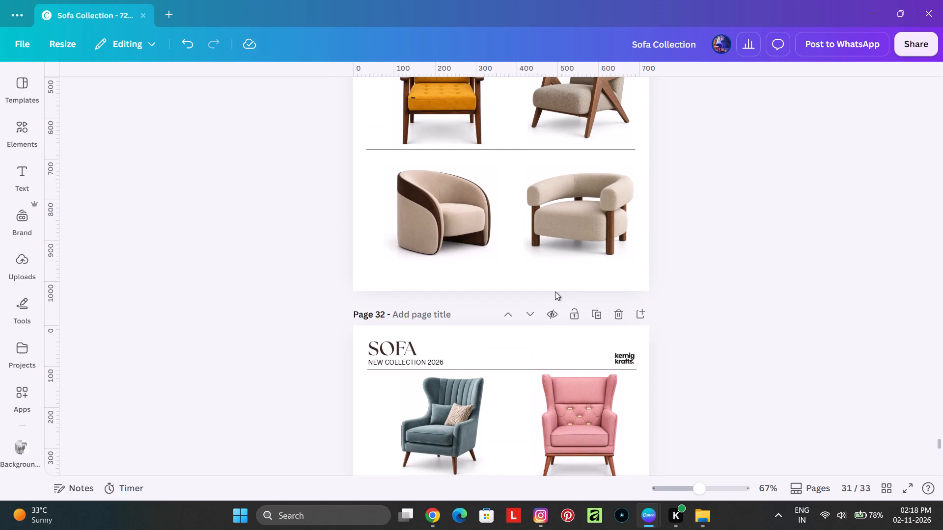
scroll(555, 291, "up", 4)
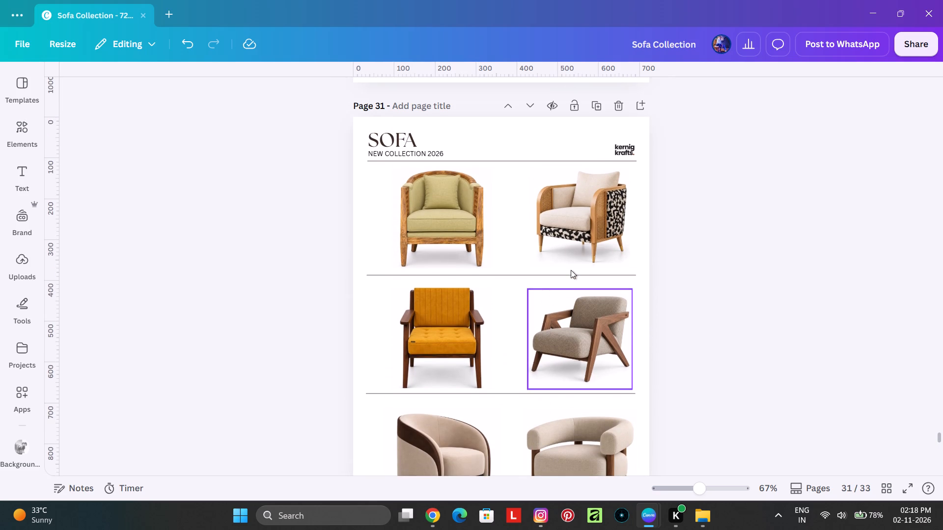
scroll(571, 270, "down", 6)
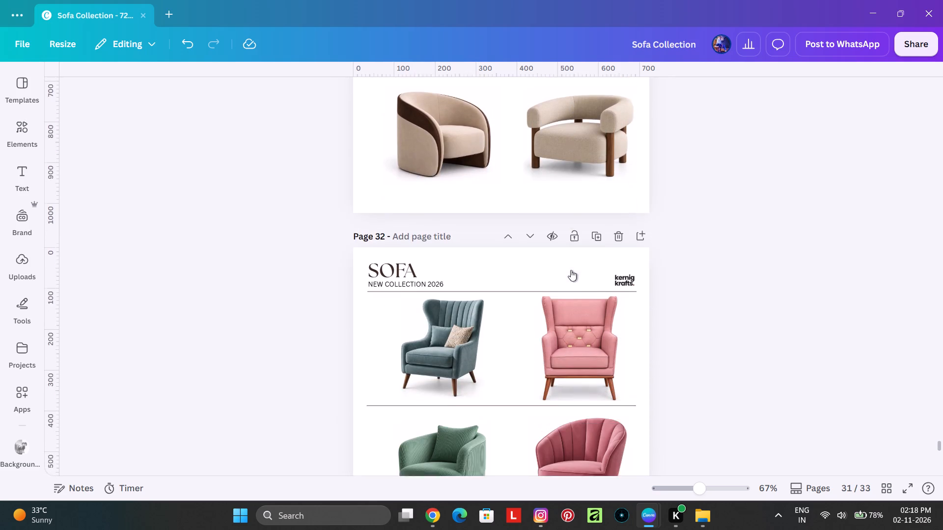
scroll(571, 270, "down", 2)
scroll(577, 163, "up", 5, "ctrl")
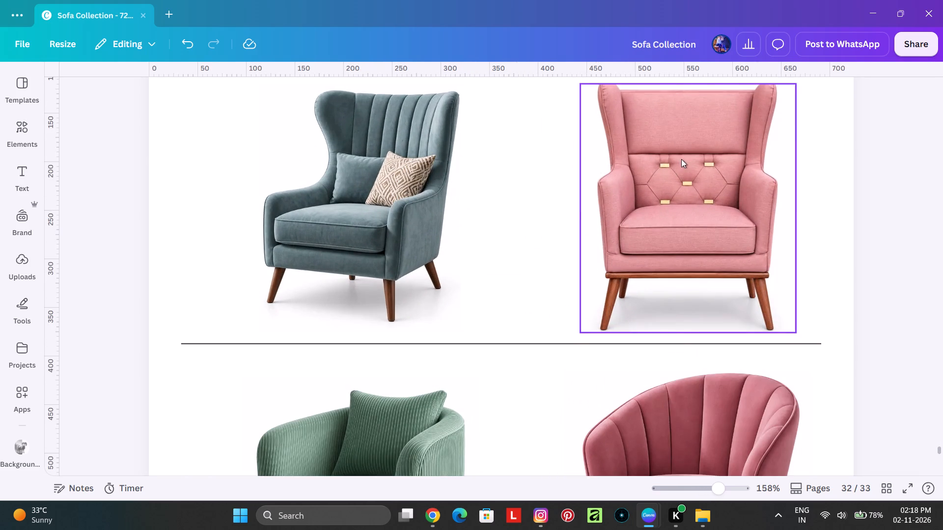
Resize and reposition the pink tufted wingback armchair in page 32's top row so its frame lines up with the blue armchair's.
left_click(682, 159)
scroll(686, 191, "up", 2)
left_click_drag(686, 205, 689, 196)
scroll(694, 218, "down", 2)
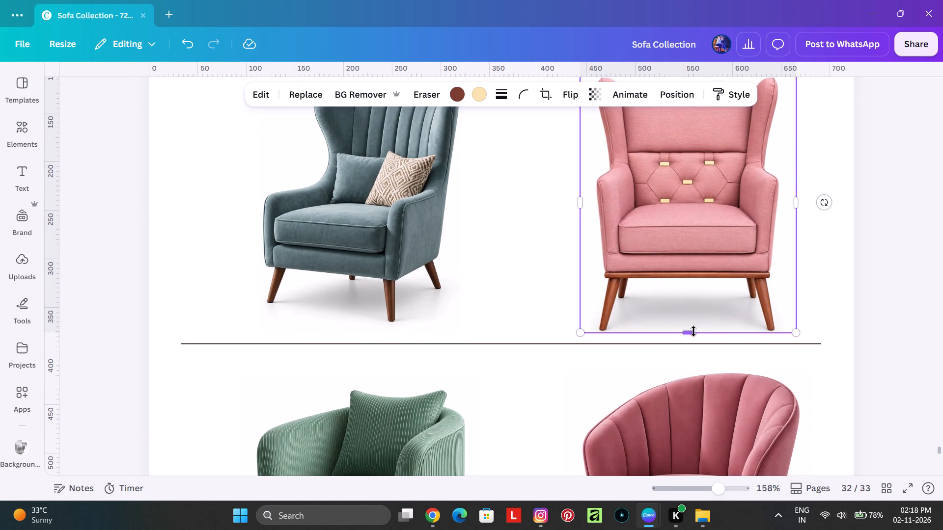
left_click_drag(693, 331, 693, 336)
scroll(703, 337, "down", 3, "ctrl")
left_click(811, 308)
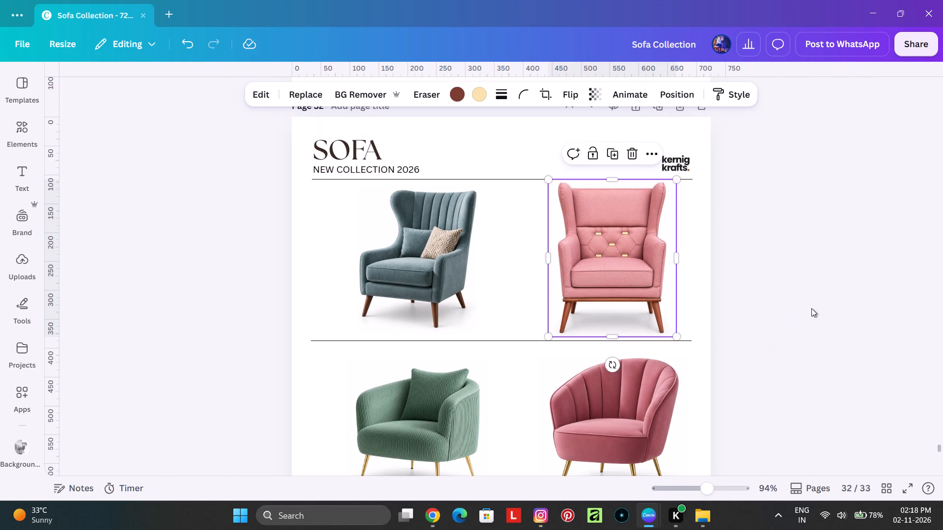
left_click(608, 250)
left_click_drag(676, 178, 672, 192)
left_click(630, 251)
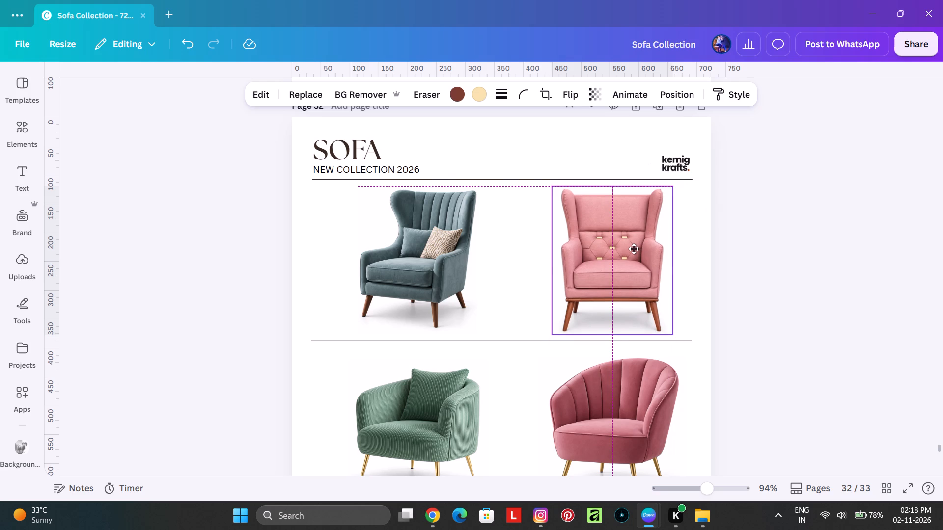
left_click(812, 279)
Align the blue and pink wingback armchairs in page 32's top row along their middles.
left_click(459, 264)
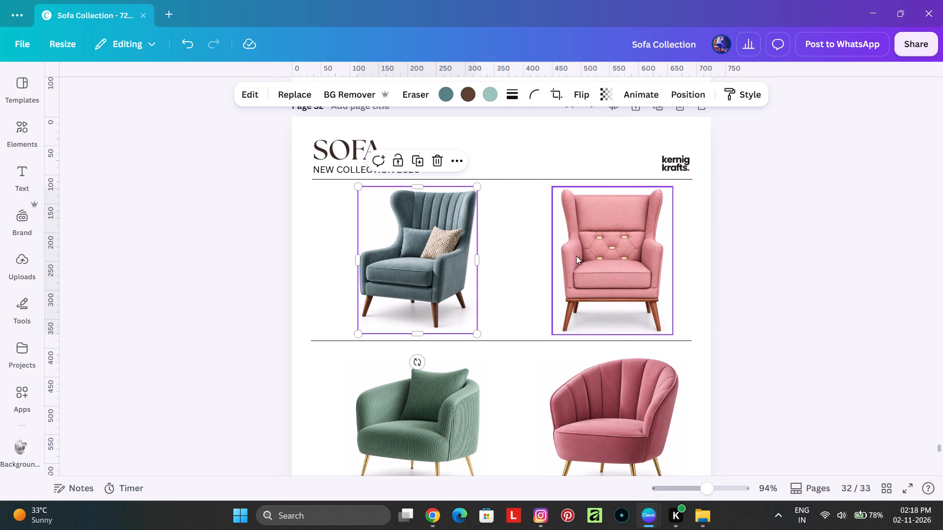
left_click(603, 253, "shift")
right_click(647, 261)
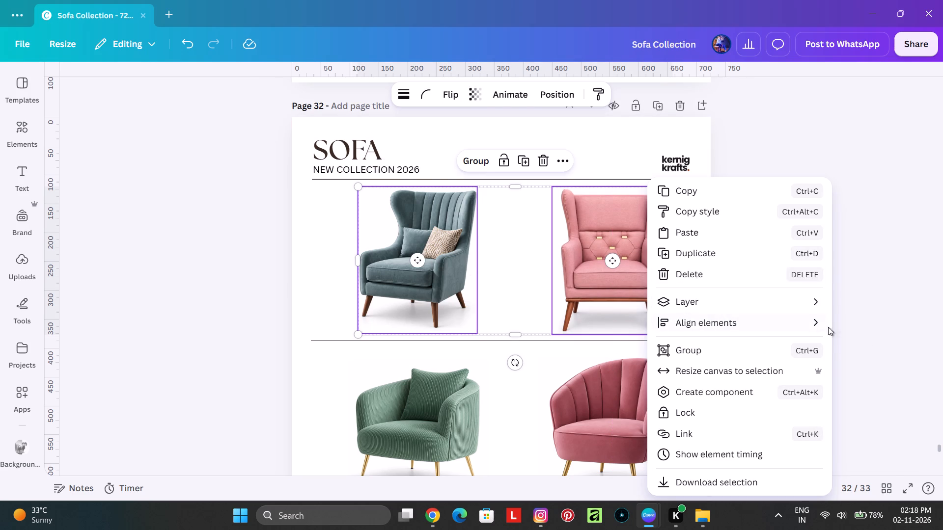
left_click(854, 344)
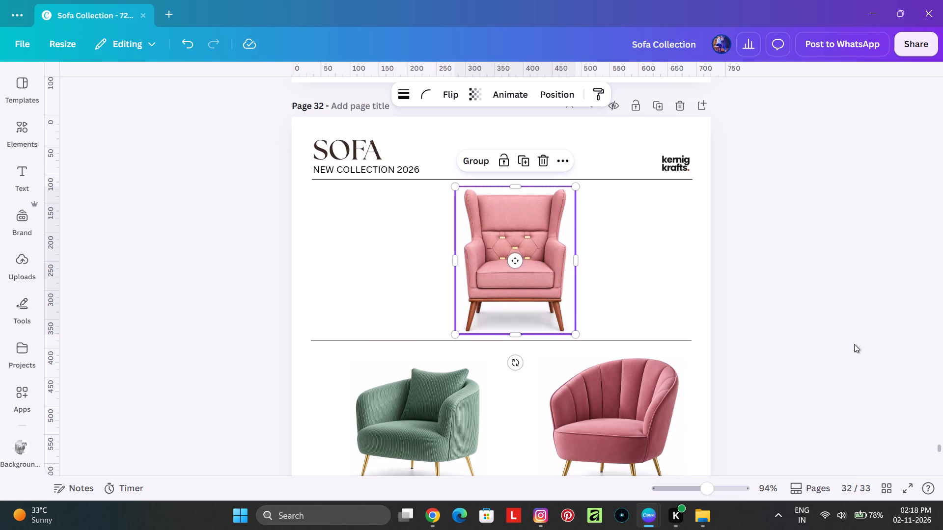
key("ctrl+c")
key("ctrl+z")
right_click(621, 267)
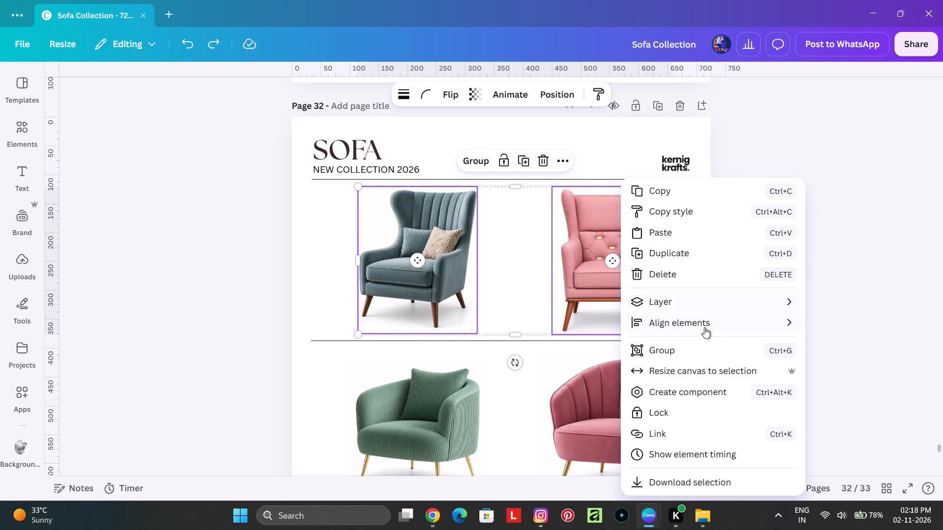
left_click(853, 411)
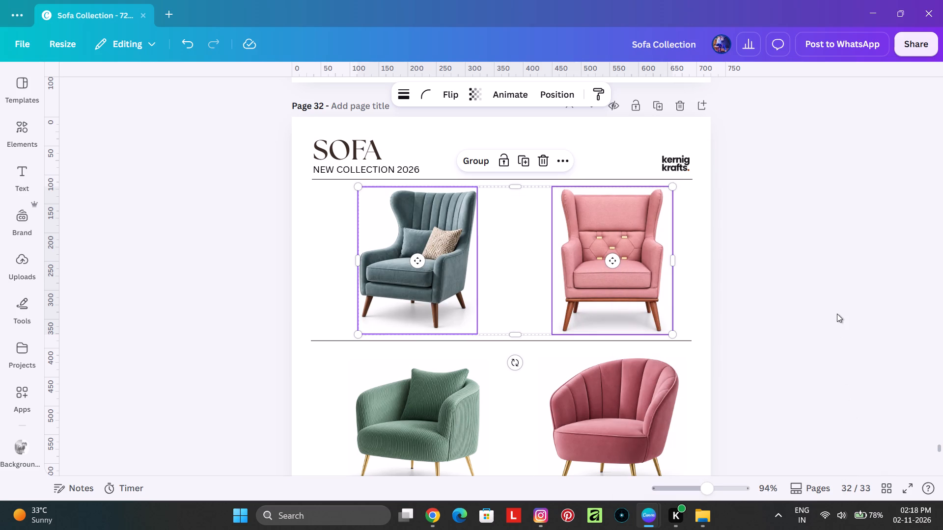
left_click(837, 314)
Centre-align the blue wingback, green and teal patterned armchairs in page 32's left column with one another.
scroll(602, 282, "down", 4)
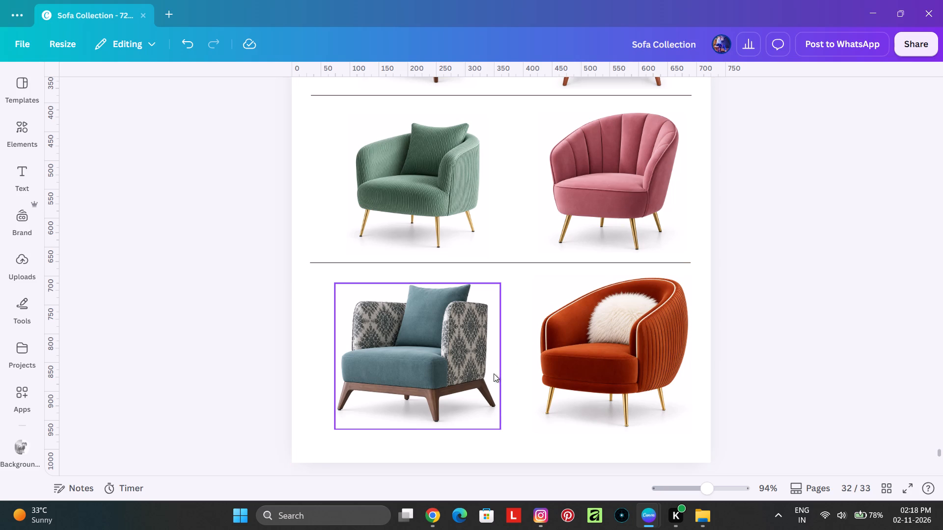
scroll(494, 373, "up", 3)
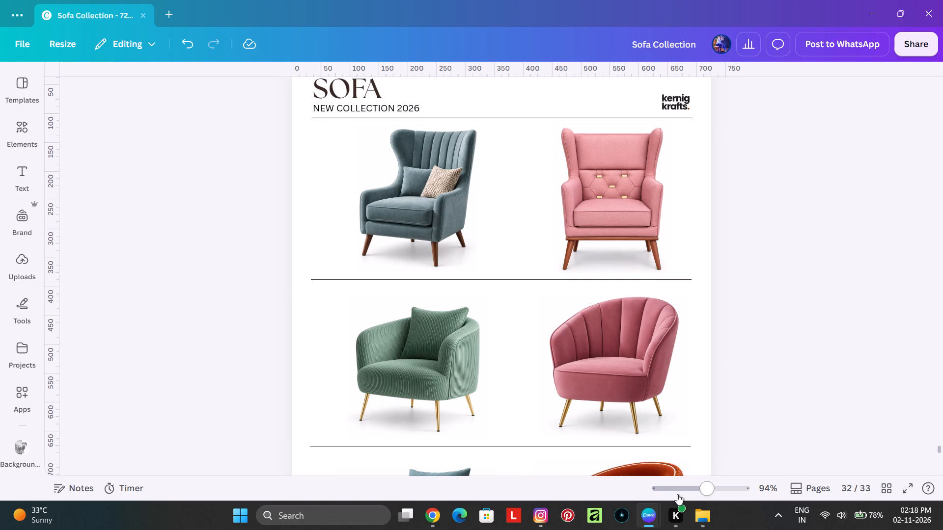
scroll(622, 450, "down", 1)
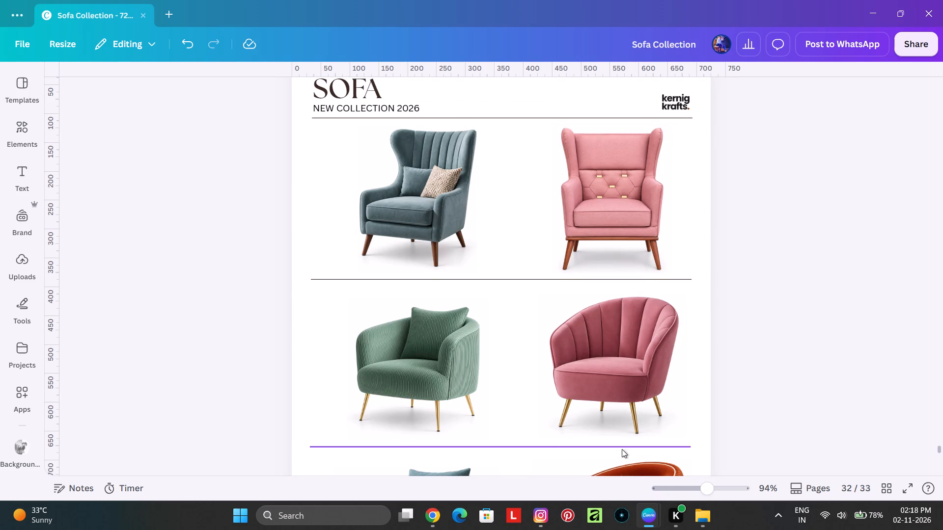
scroll(622, 449, "down", 1)
scroll(604, 332, "down", 2, "ctrl")
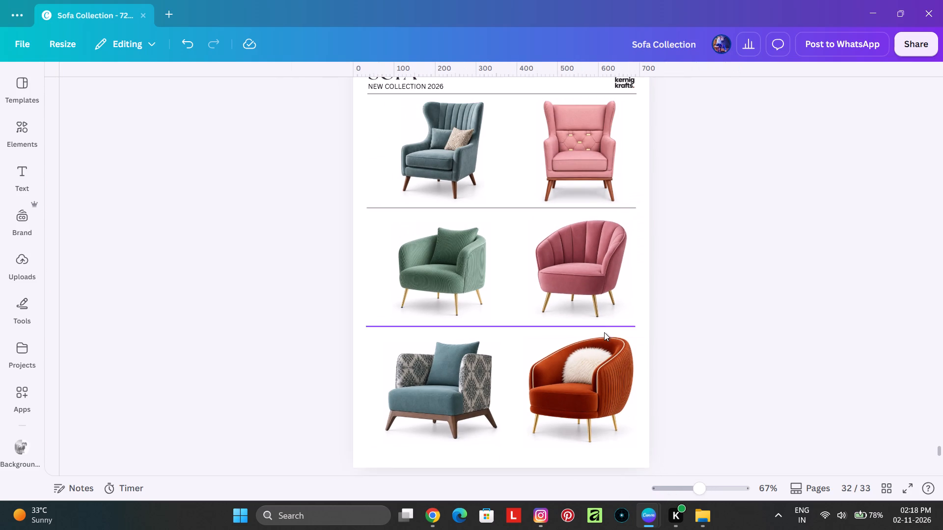
left_click(482, 178)
left_click(467, 260, "shift")
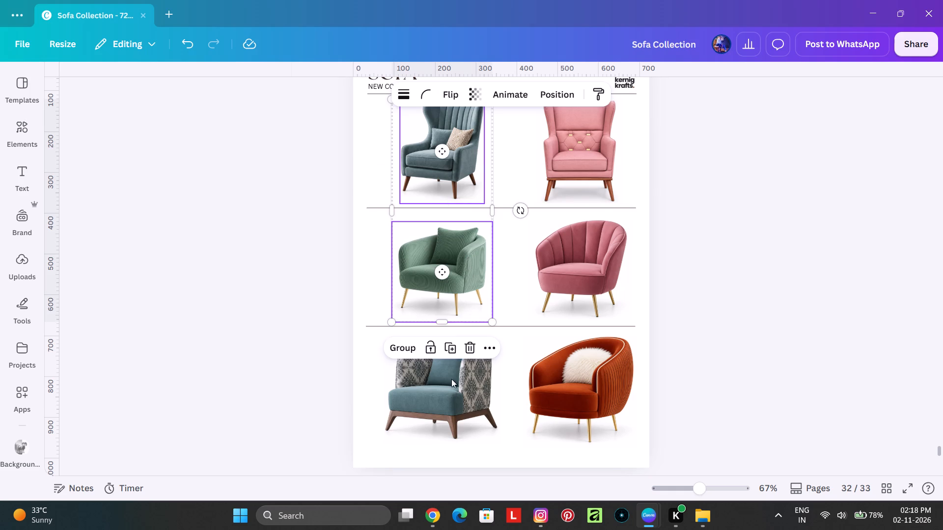
left_click(448, 401, "shift")
right_click(467, 394)
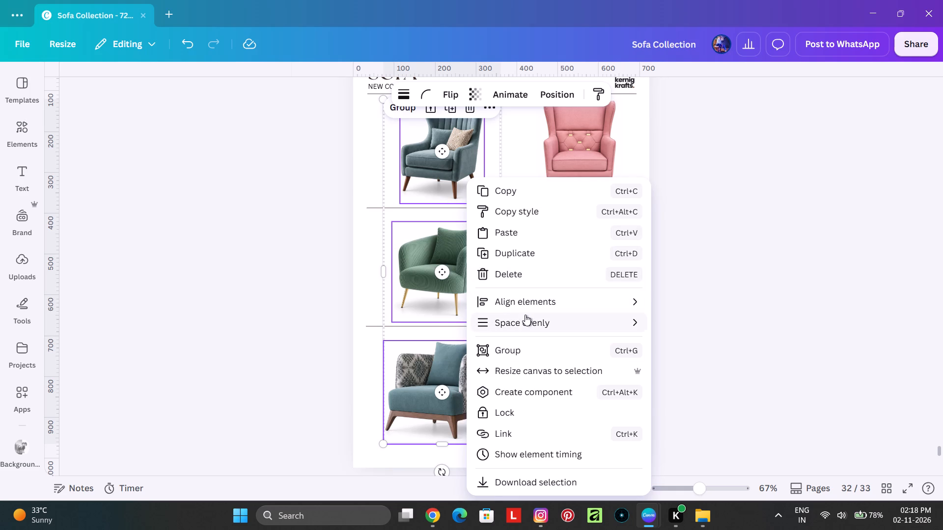
left_click(696, 316)
right_click(453, 263)
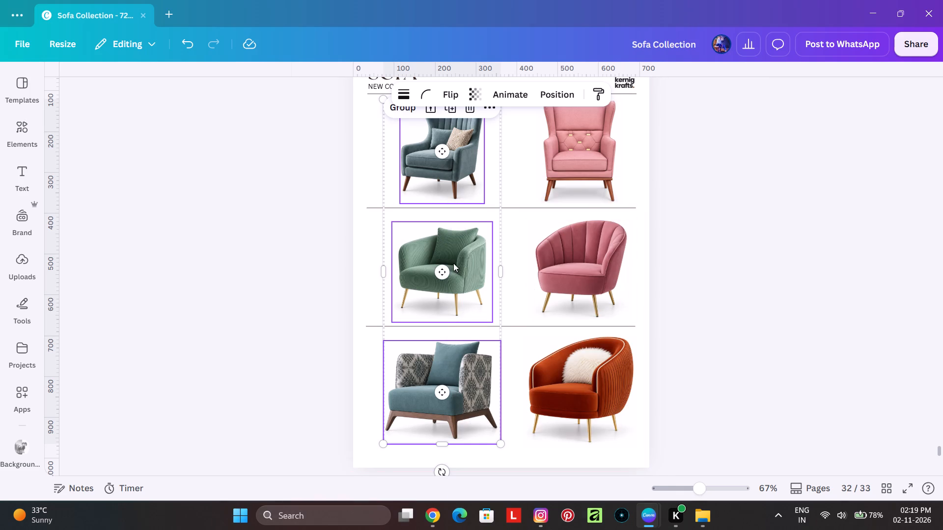
left_click(679, 236)
Centre-align the pink wingback, pink shell-back and rust-orange armchairs in page 32's right column with one another.
left_click(612, 167)
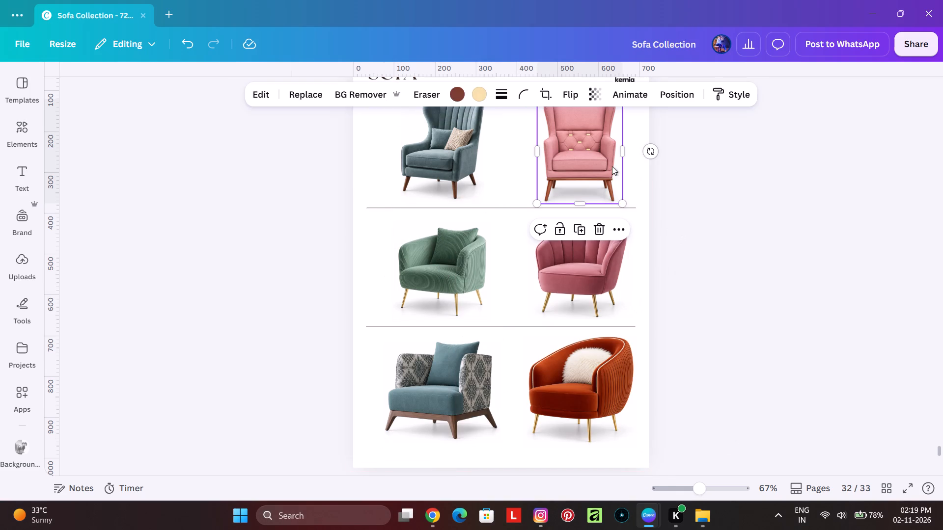
left_click(613, 284, "shift")
left_click(593, 376, "shift")
right_click(599, 391)
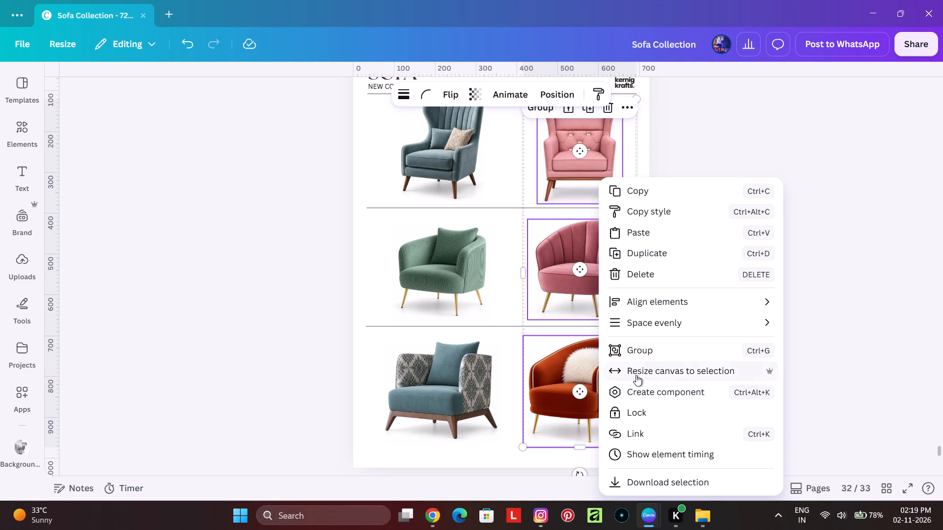
left_click(819, 324)
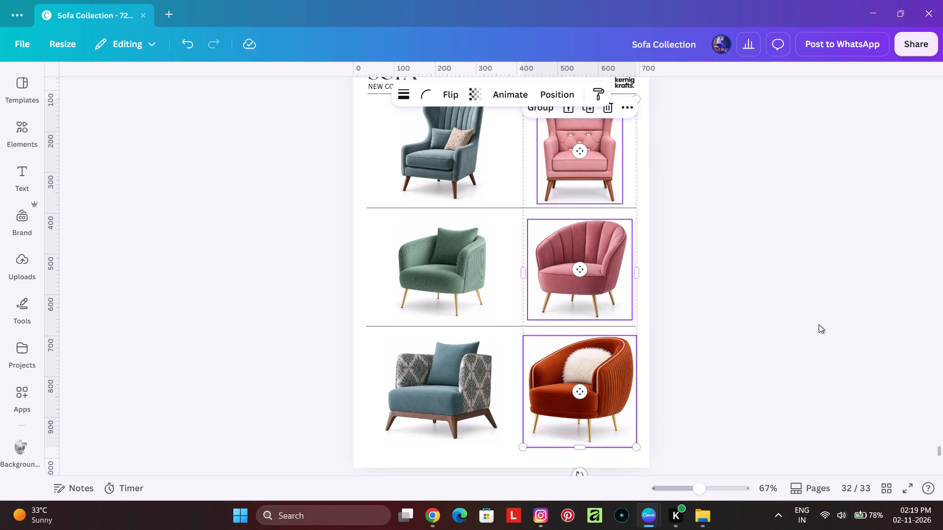
right_click(627, 251)
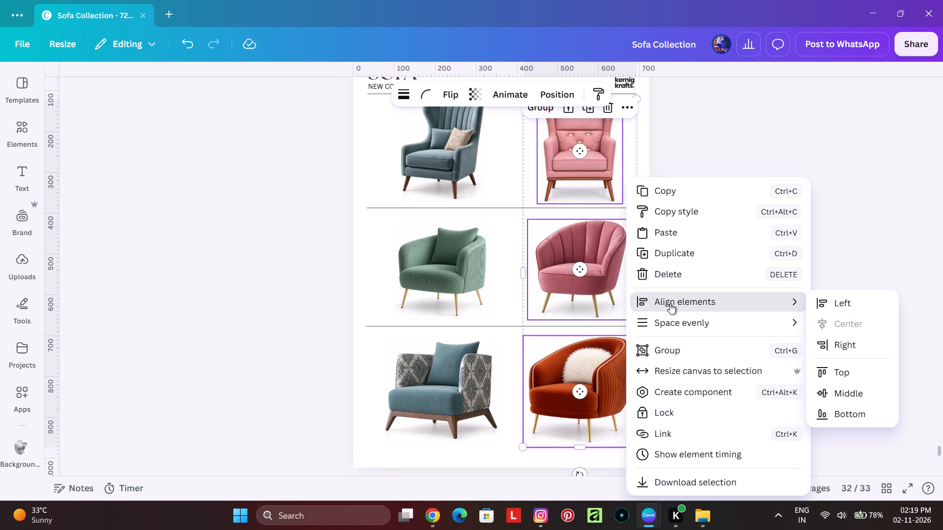
double_click(853, 197)
Nudge the three armchairs in page 32's left column together slightly towards the page's left margin, keeping their vertical positions.
scroll(713, 241, "down", 2, "ctrl")
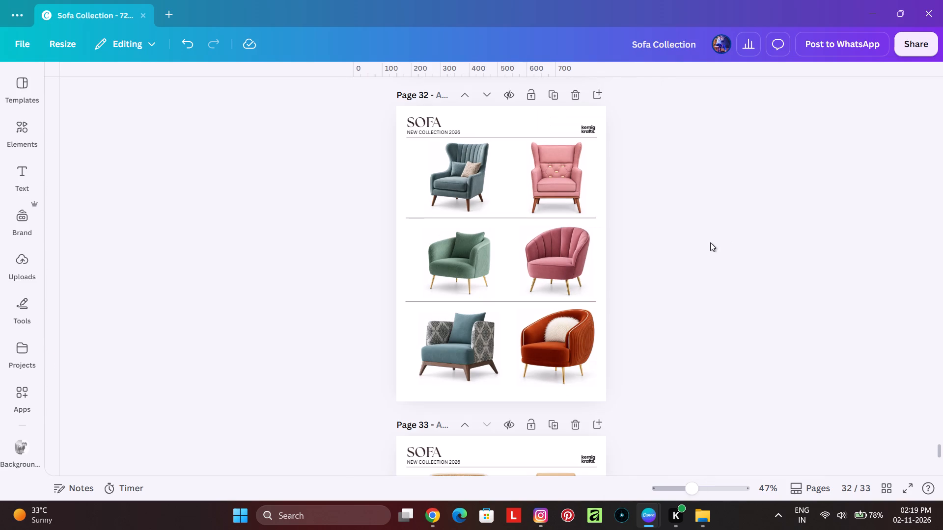
scroll(707, 337, "down", 1)
scroll(707, 340, "up", 1)
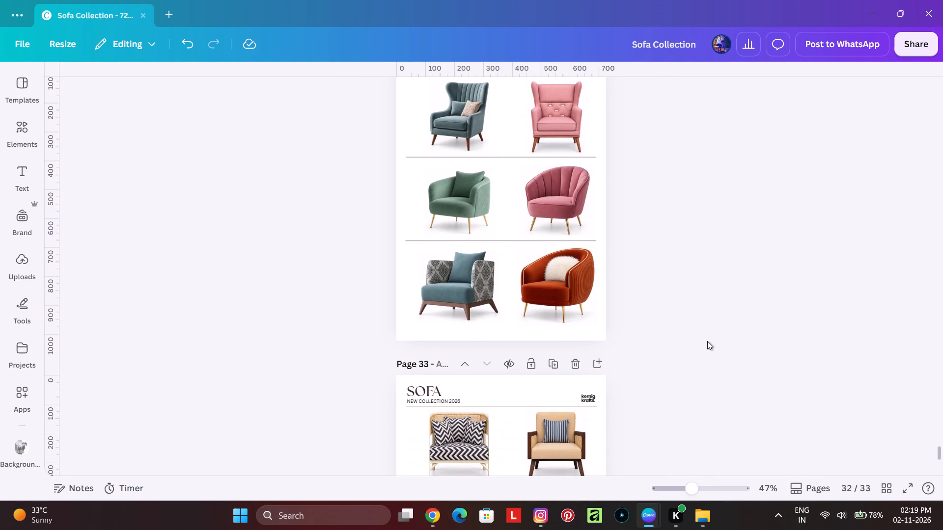
scroll(707, 341, "up", 1)
left_click(453, 246)
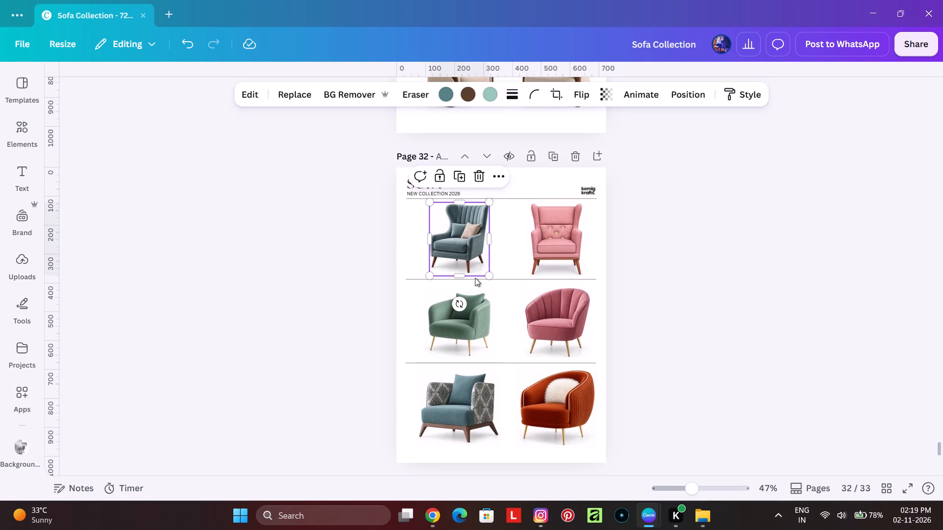
left_click(484, 309, "shift")
left_click(472, 386, "shift")
key("Left")
key("Left")
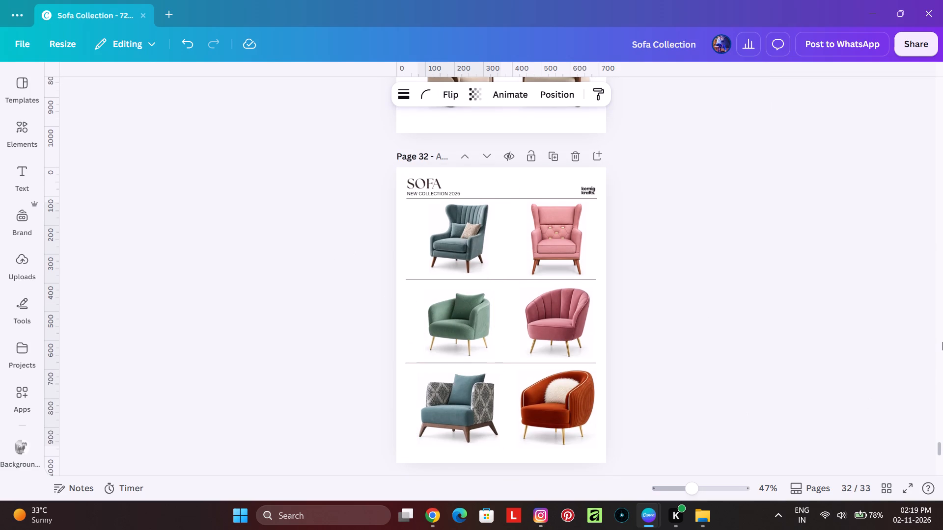
key("Left")
key("Left")
key("Left")
key("Left")
key("Left")
key("Left")
key("Left")
key("Left")
key("Left")
key("Left")
key("Left")
key("Left")
key("Left")
key("Left")
key("Left")
key("Left")
key("Left")
key("Left")
key("Left")
key("Left")
key("Left")
key("Left")
key("Left")
key("Left")
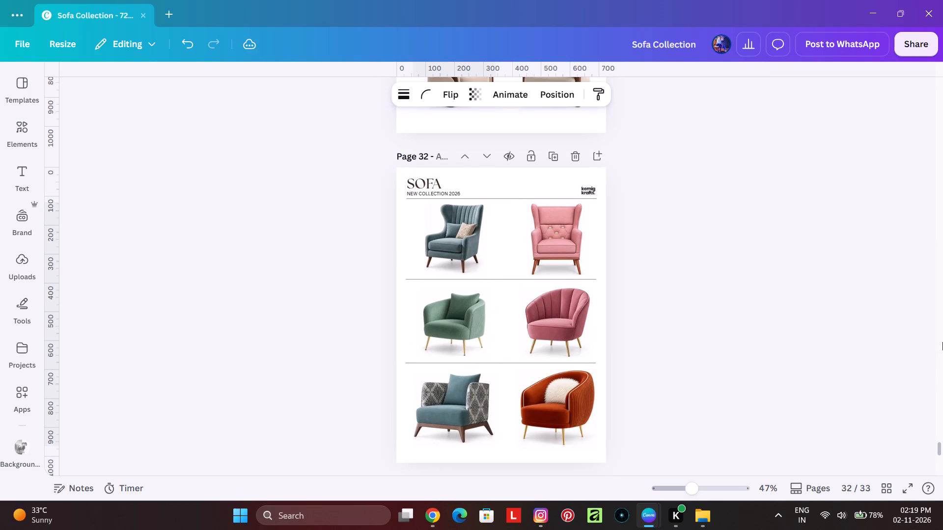
key("Right")
key("Right")
key("Right")
key("Right")
key("Right")
key("Right")
key("Right")
key("Right")
key("Right")
key("Right")
key("Right")
key("Right")
key("Right")
key("Right")
key("Right")
key("Right")
key("Right")
key("Right")
key("Right")
key("Right")
key("Right")
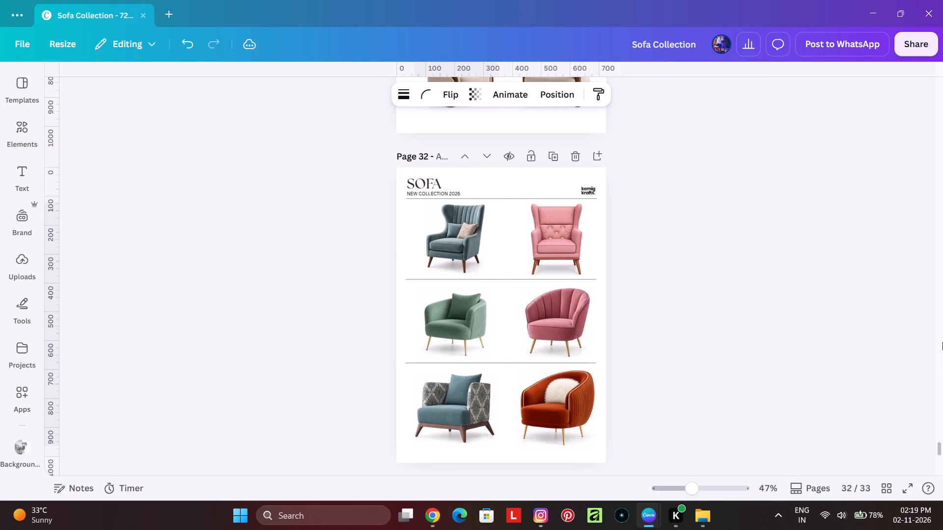
key("Left")
key("Left")
key("Left")
key("Left")
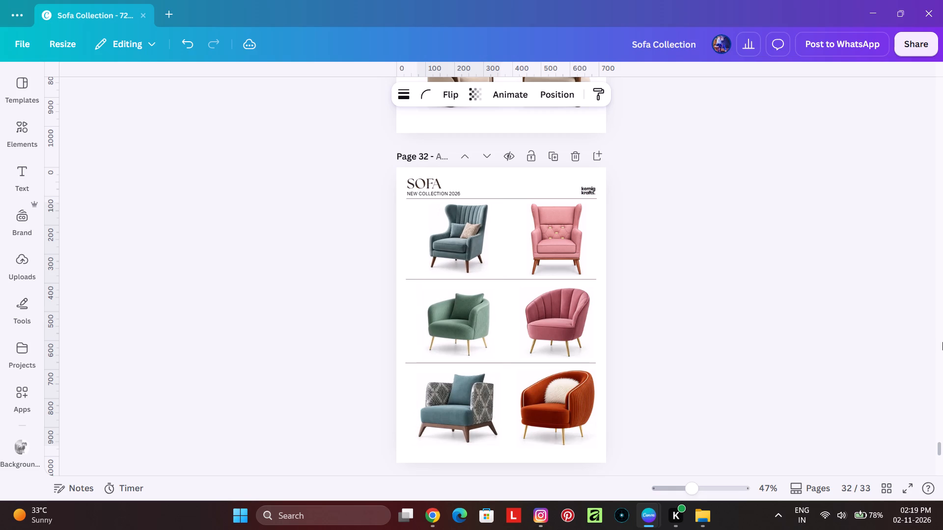
key("Right")
key("Left")
key("Left")
key("Left")
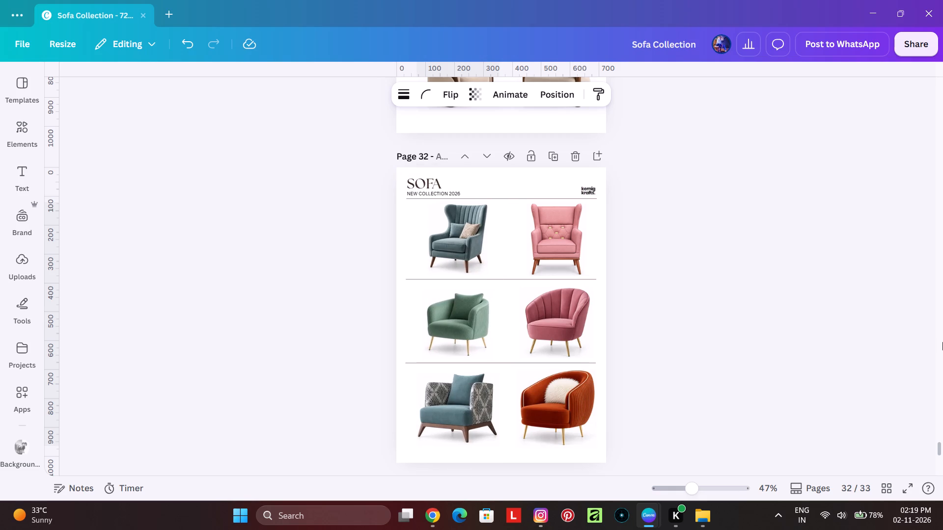
key("Left")
key("Left")
key("Left")
key("Left")
key("Left")
key("Left")
key("Left")
key("Left")
key("Left")
key("Left")
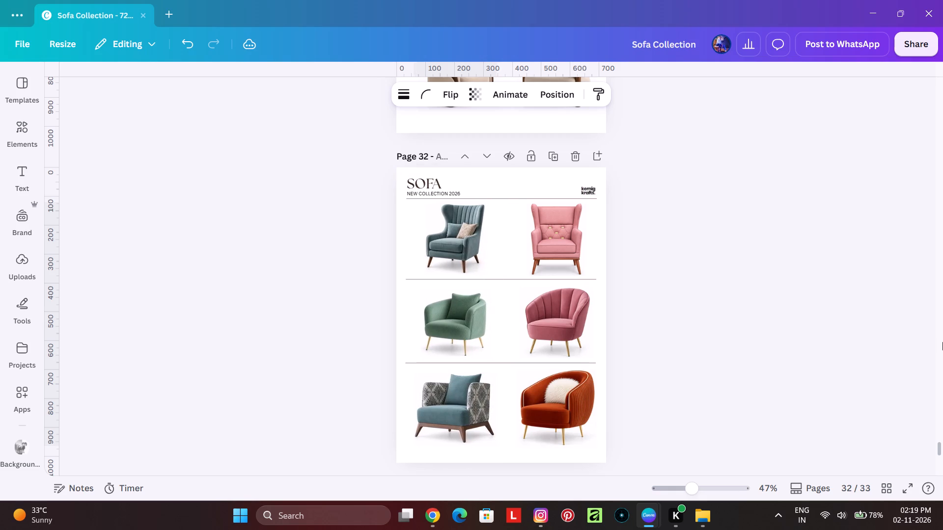
key("Left")
key("Left")
key("Left")
key("Left")
key("Left")
key("Left")
key("Left")
key("Left")
key("Left")
key("Left")
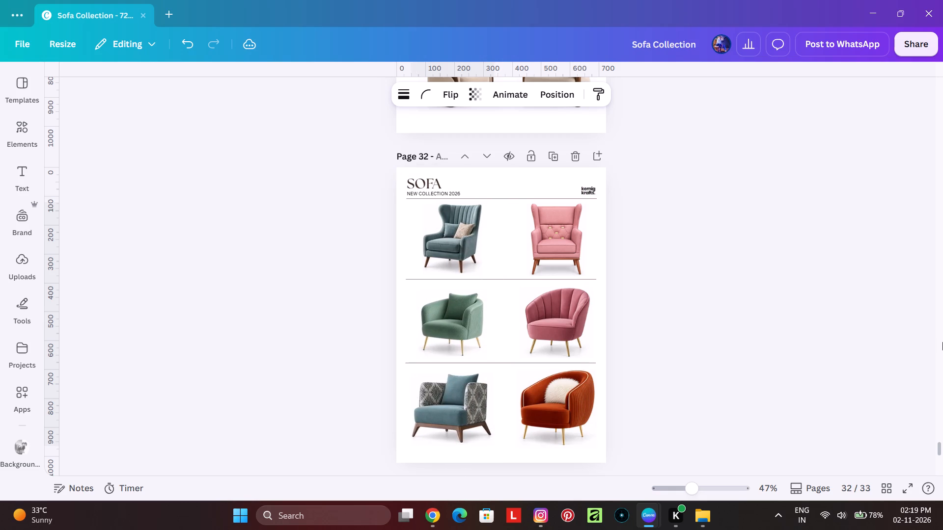
key("Left")
key("Left")
key("Left")
key("Left")
key("Left")
key("Left")
key("Left")
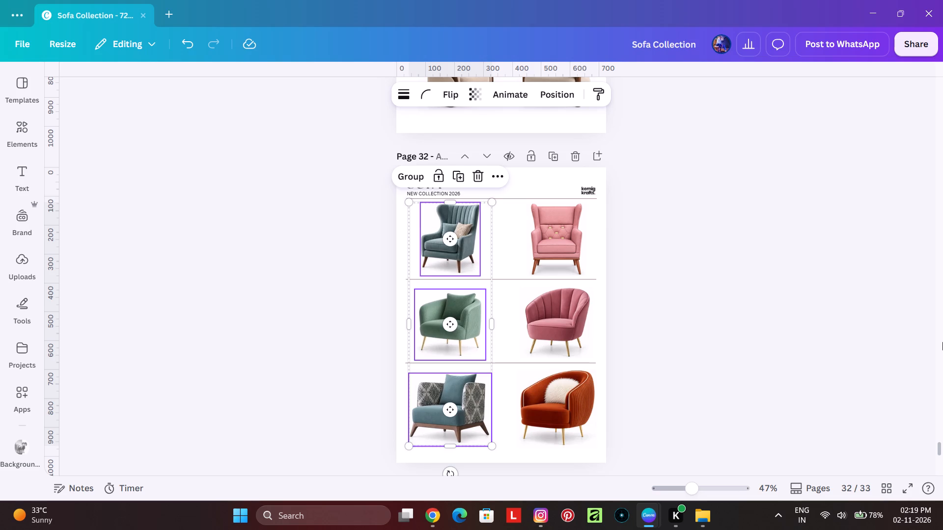
left_click(709, 302)
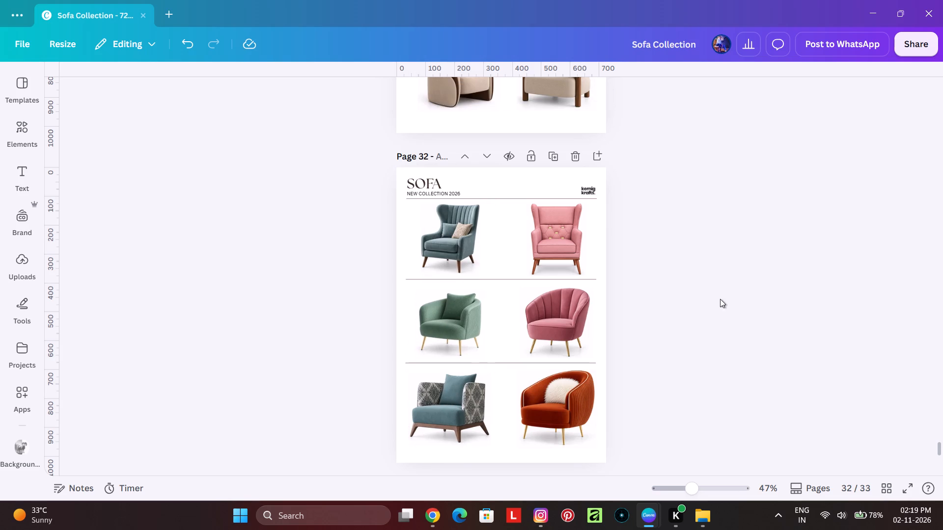
Widen the crop of page 33's chevron-patterned rattan armchair on both sides to reveal its whole wooden frame.
scroll(721, 295, "down", 7)
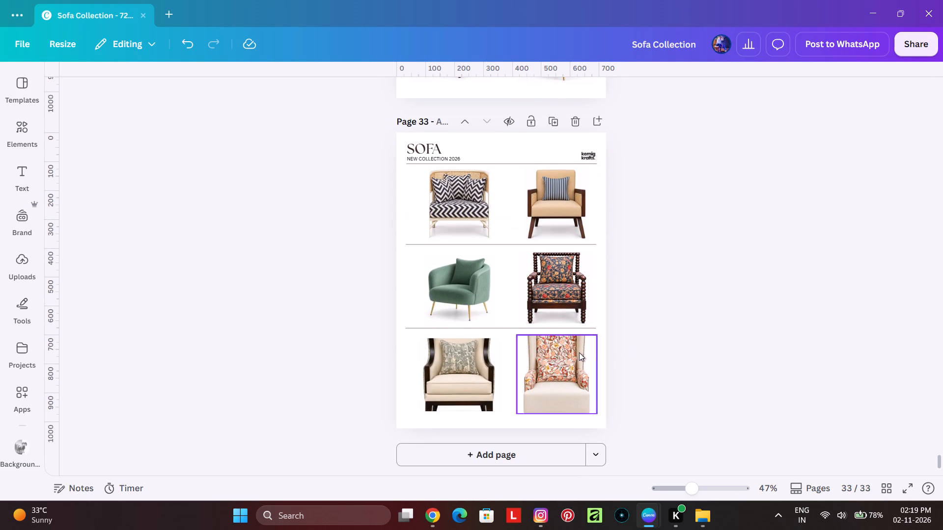
scroll(464, 199, "up", 7, "ctrl")
left_click(390, 239)
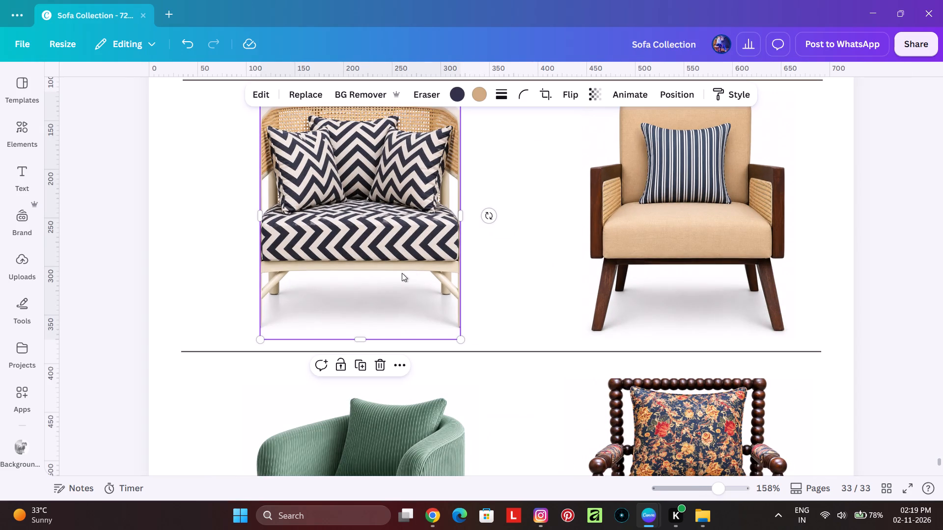
left_click_drag(461, 215, 479, 215)
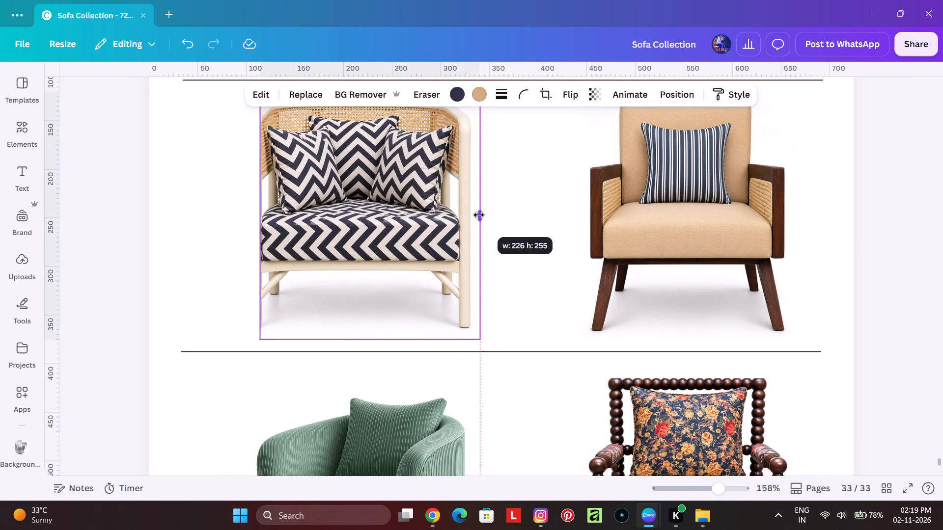
left_click_drag(479, 215, 480, 215)
left_click_drag(258, 215, 250, 215)
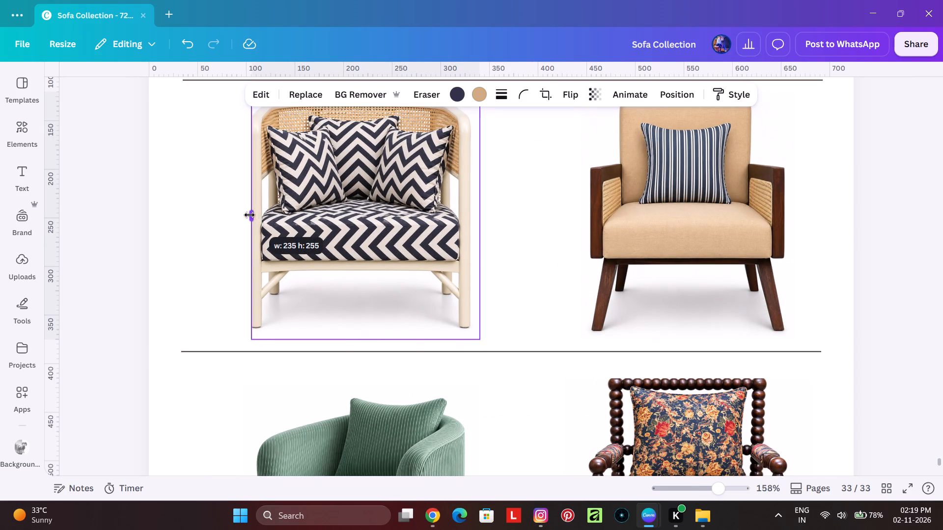
left_click_drag(250, 215, 241, 218)
scroll(250, 237, "down", 2, "ctrl")
left_click(192, 227)
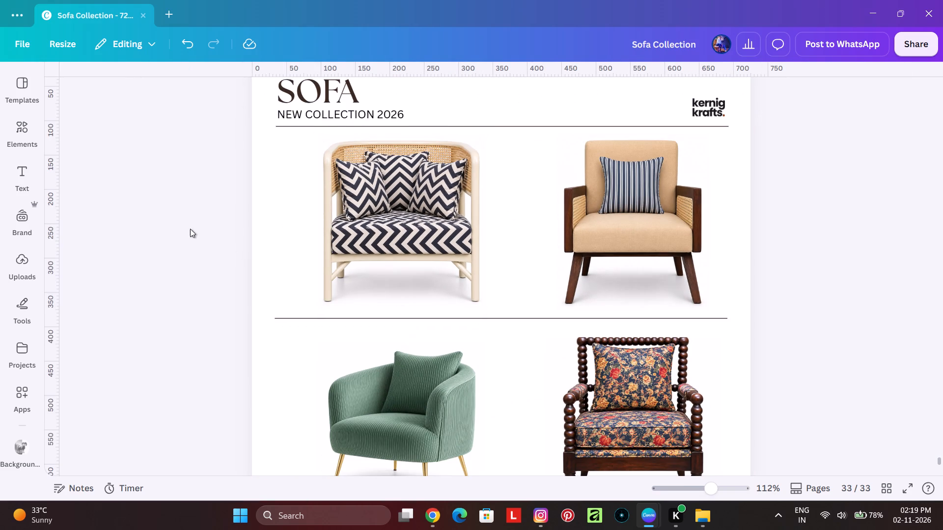
Review the armchair crops, sizes and spacing on page 33 against the layout of page 32.
scroll(198, 242, "down", 2, "ctrl")
scroll(568, 255, "down", 2)
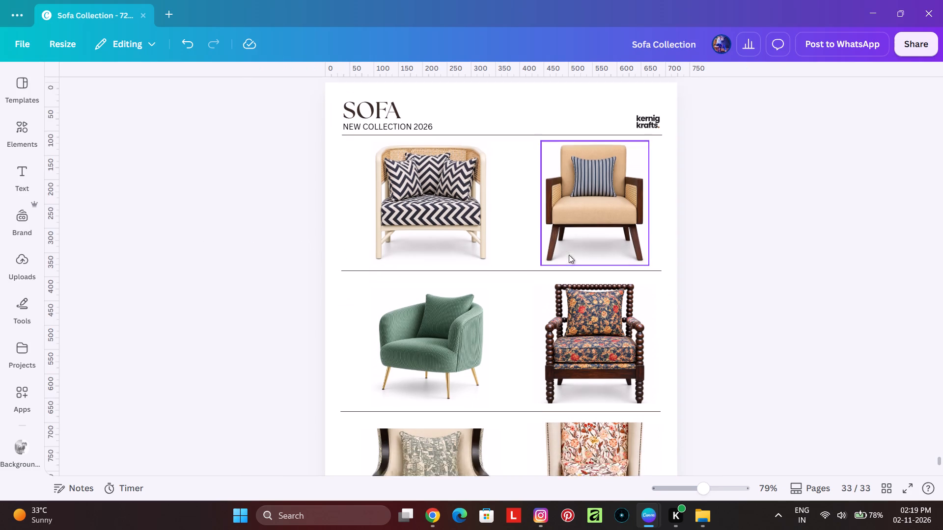
scroll(564, 297, "up", 1)
scroll(541, 345, "down", 1, "ctrl")
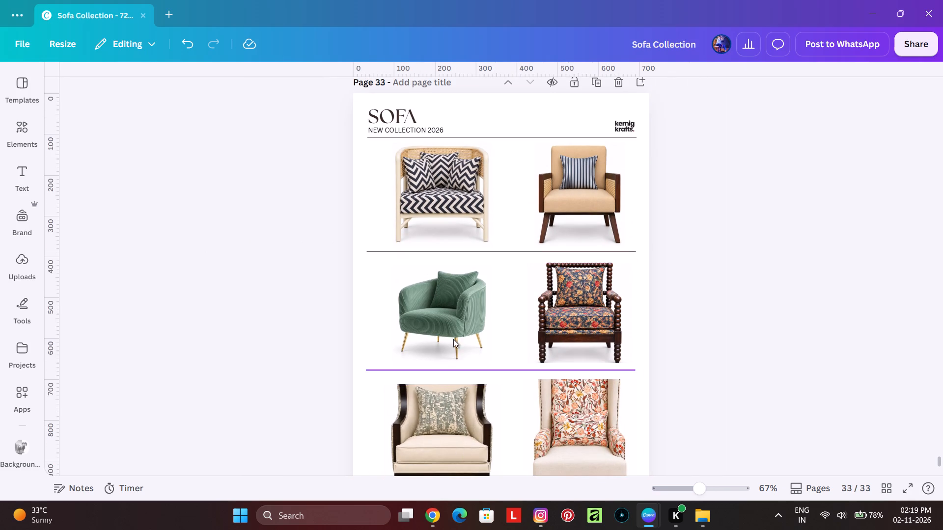
scroll(515, 290, "up", 6)
scroll(517, 292, "down", 8)
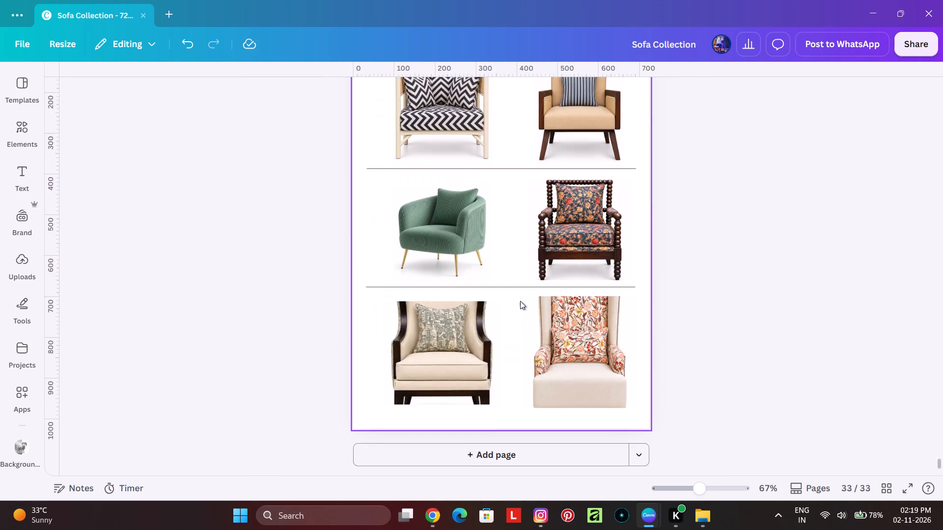
scroll(520, 301, "down", 2, "ctrl")
scroll(530, 325, "down", 7)
scroll(532, 337, "up", 6)
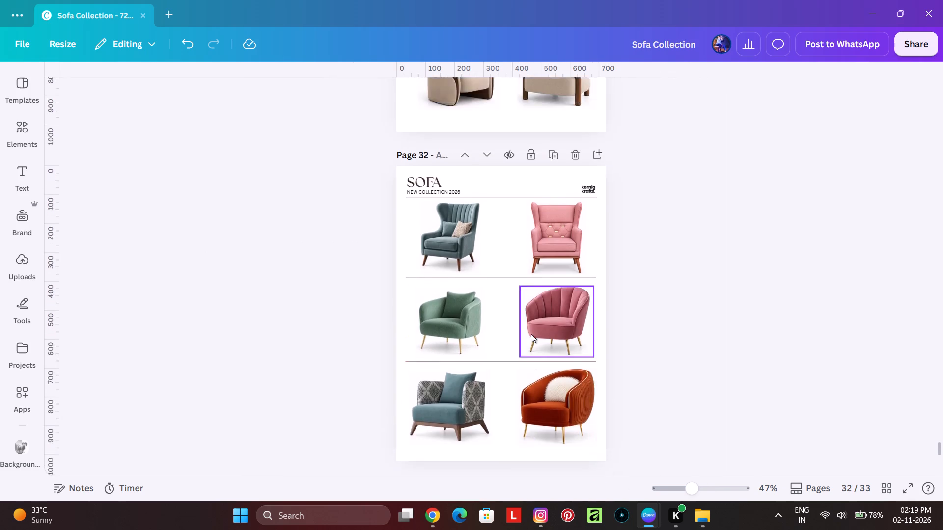
Select the three armchairs in page 31's left column and check their alignment options.
scroll(531, 334, "up", 5)
scroll(471, 244, "up", 1, "ctrl")
left_click(468, 233)
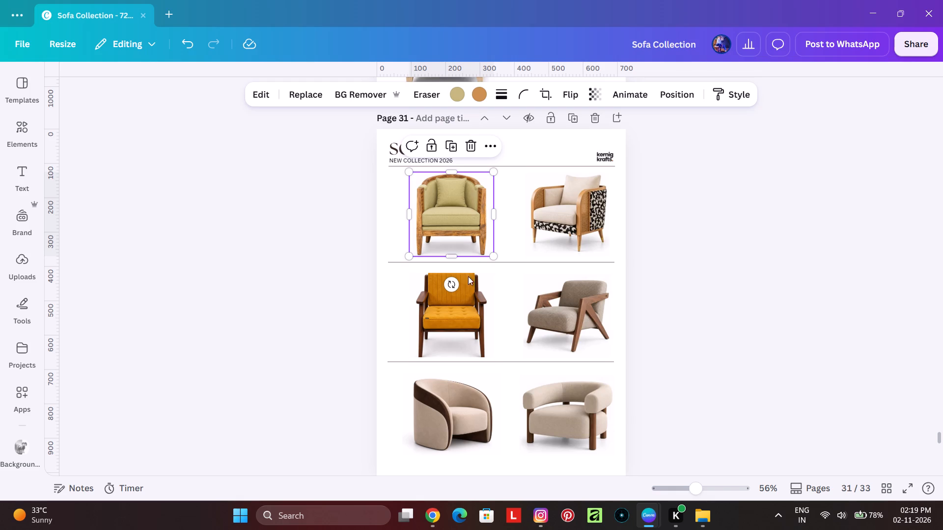
left_click(468, 304, "shift")
left_click(470, 396, "shift")
right_click(475, 408)
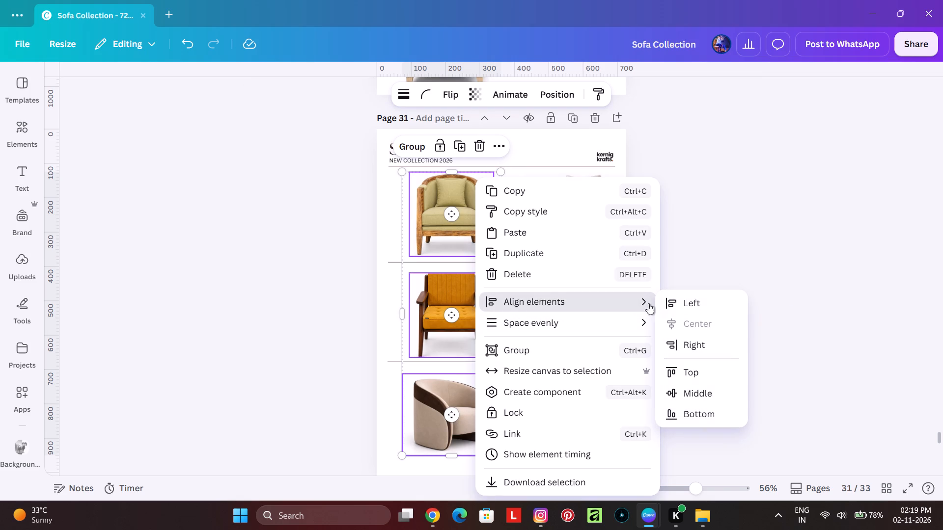
left_click(726, 228)
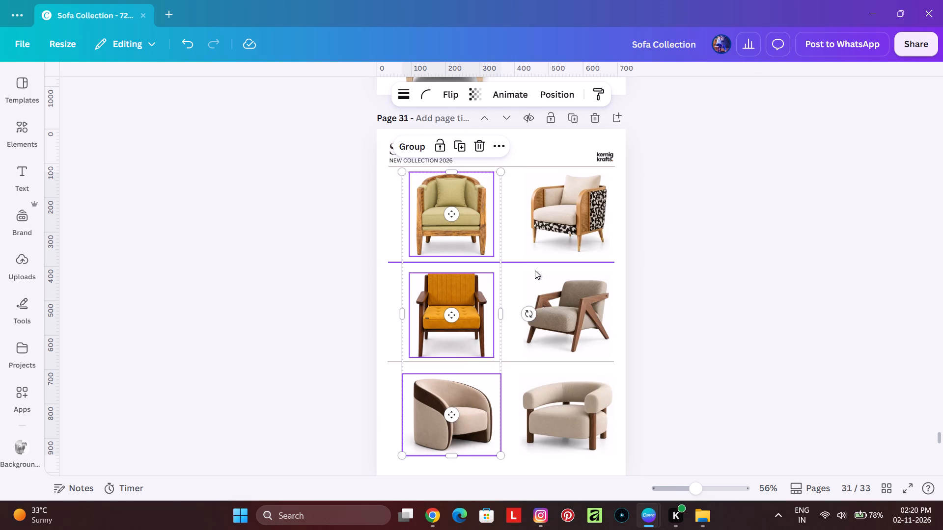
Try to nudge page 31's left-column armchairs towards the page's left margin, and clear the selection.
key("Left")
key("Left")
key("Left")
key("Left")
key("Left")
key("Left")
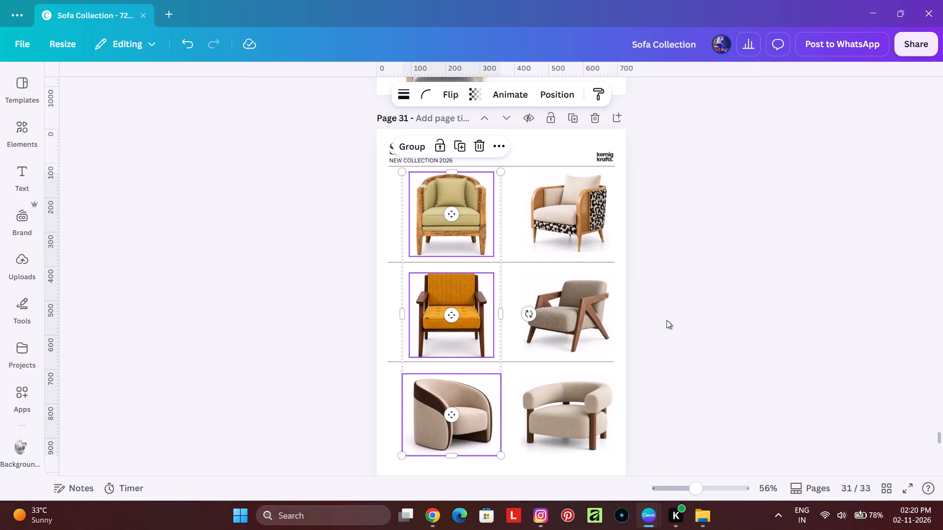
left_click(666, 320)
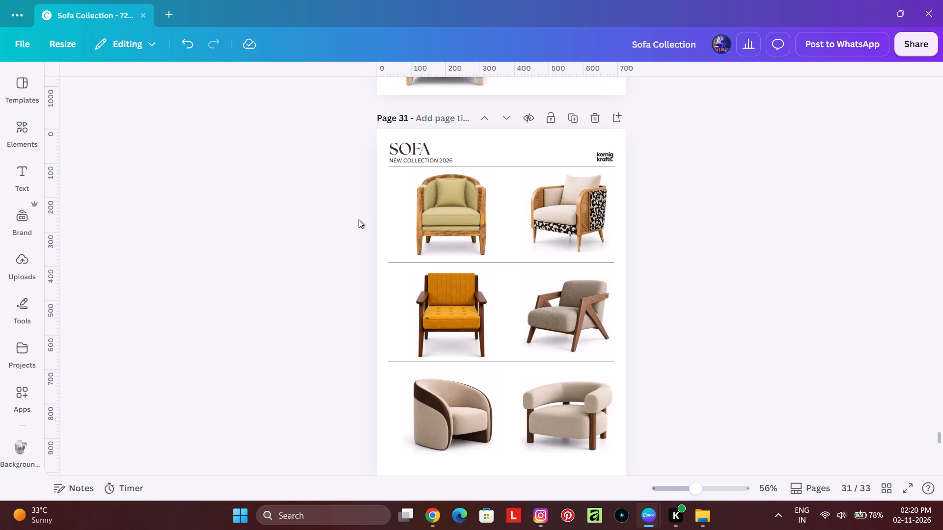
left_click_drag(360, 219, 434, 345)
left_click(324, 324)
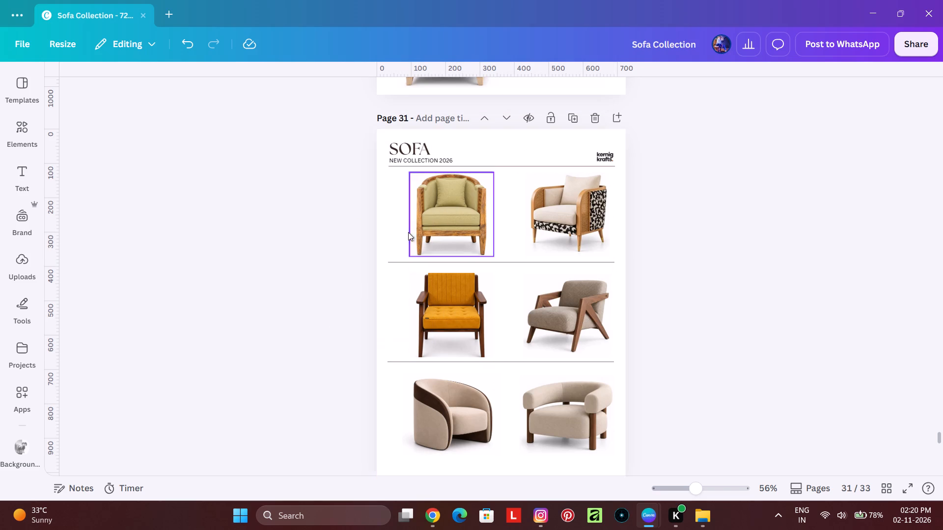
Nudge page 31's three left-column armchairs together towards the left margin until the bottom chair's frame meets the dividers' left ends.
left_click(436, 226)
left_click(446, 307, "ctrl")
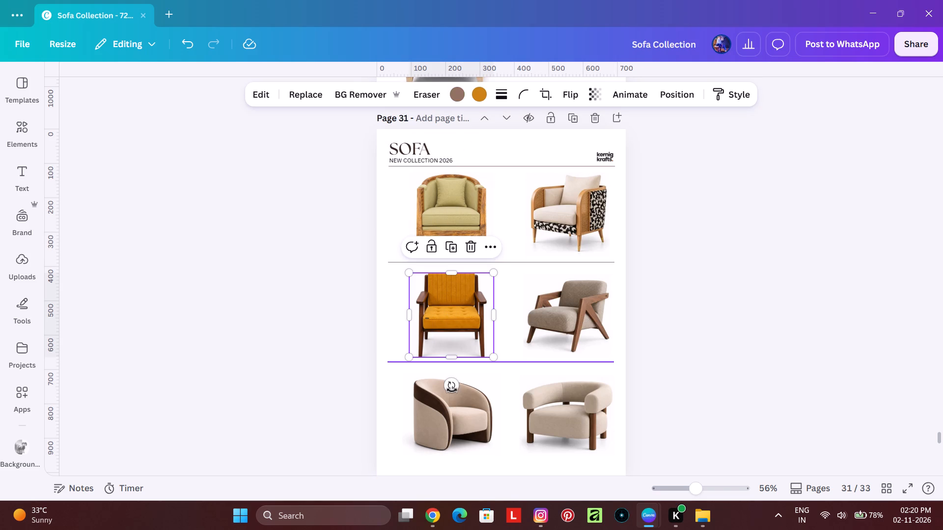
left_click(472, 228, "shift")
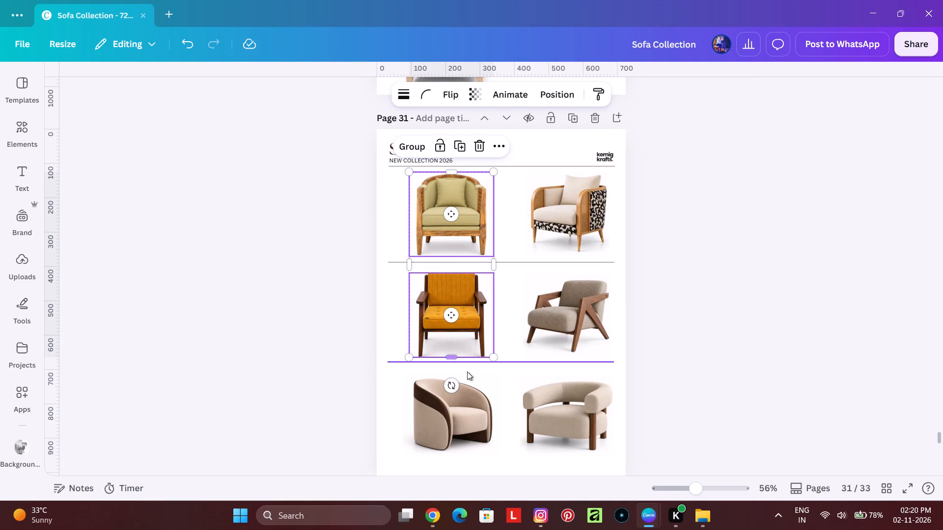
left_click(453, 416, "shift")
key("Left")
key("Left")
key("Left")
key("Left")
key("Left")
key("Left")
key("Left")
key("Left")
key("Left")
key("Left")
key("Left")
key("Left")
key("Left")
key("Left")
key("Left")
key("Left")
key("Left")
key("Left")
key("Left")
key("Left")
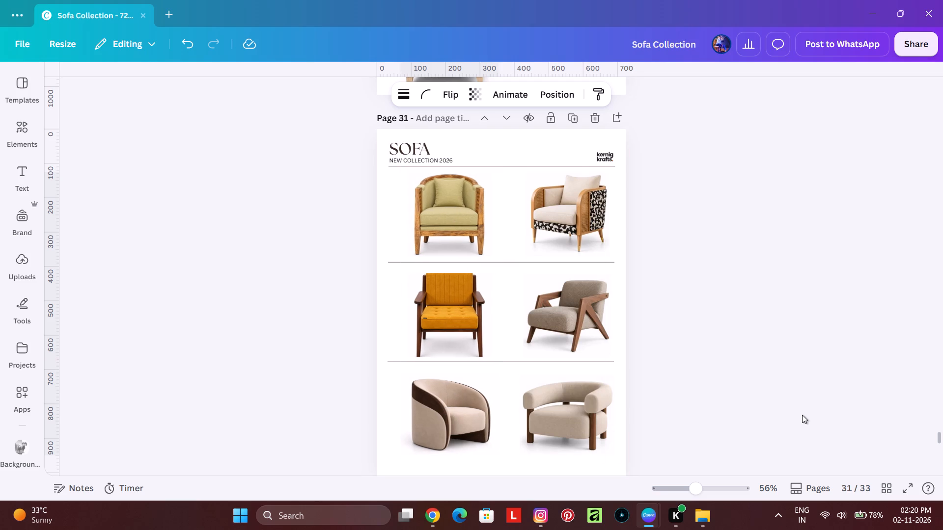
key("Right")
key("Right")
key("Right")
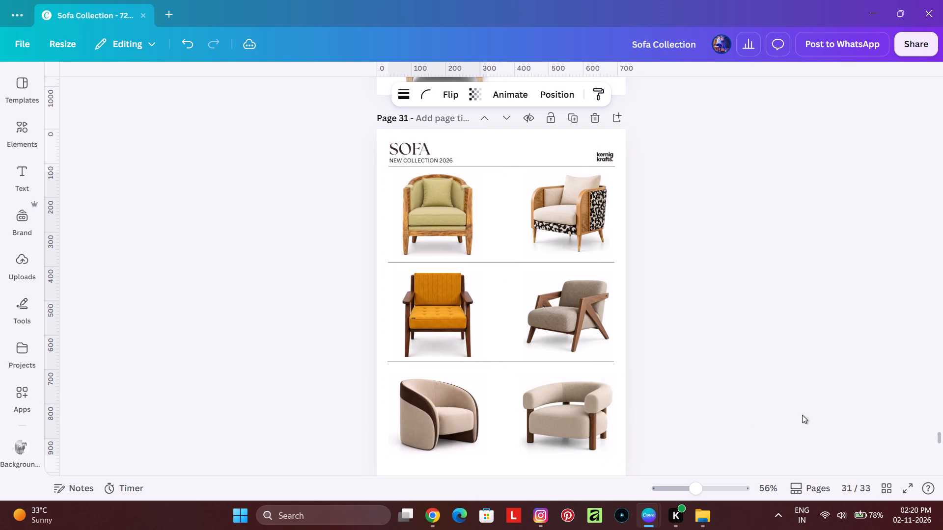
key("Left")
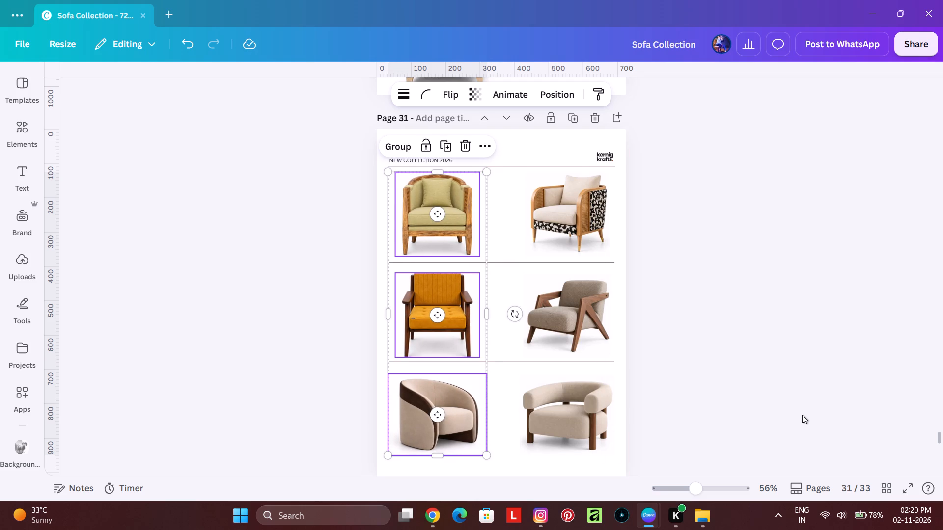
key("Right")
key("Left")
Select the three armchairs in page 31's right column and check their alignment and spacing options.
left_click(801, 290)
left_click(536, 193)
left_click(560, 356, "shift")
left_click(565, 416, "shift")
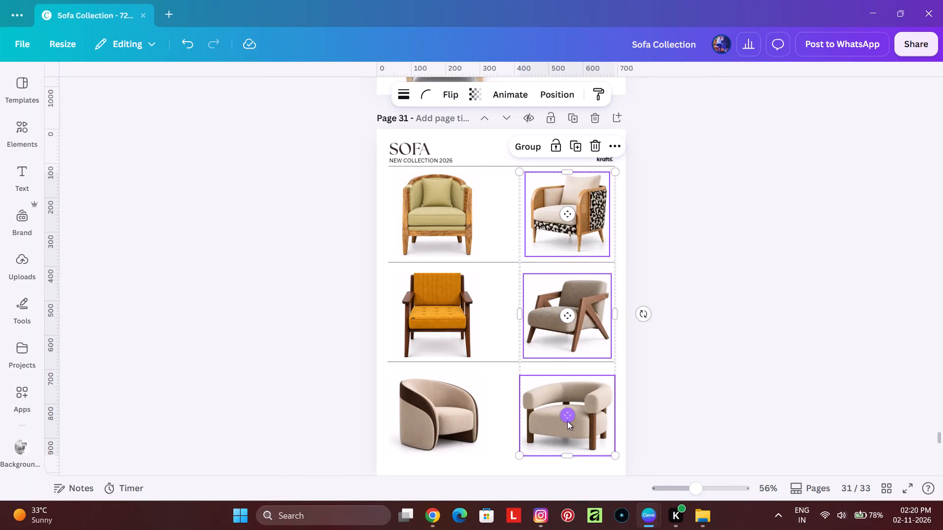
right_click(569, 422)
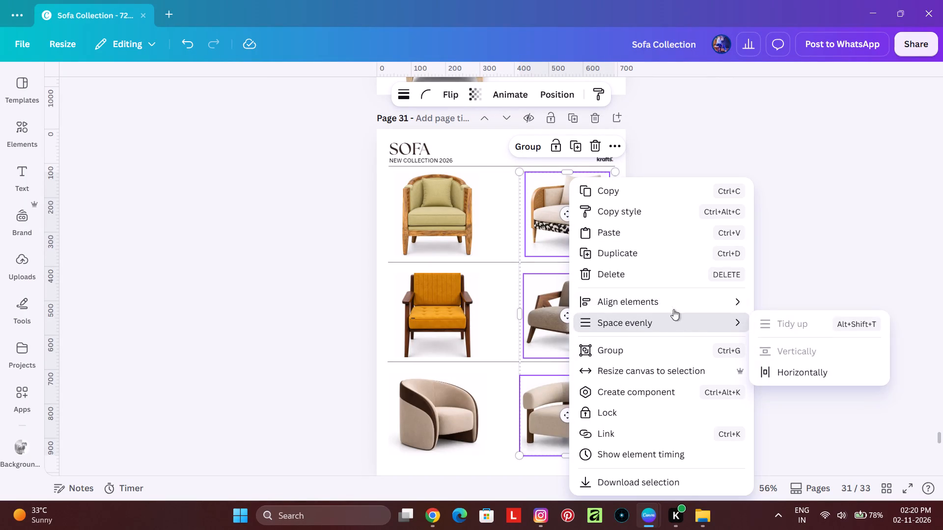
double_click(813, 232)
Extend the crop of the beige dark-framed armchair in page 33's bottom row upwards and downwards to reveal its full back and legs.
scroll(661, 229, "down", 4)
scroll(660, 229, "down", 2, "ctrl")
scroll(569, 279, "down", 3)
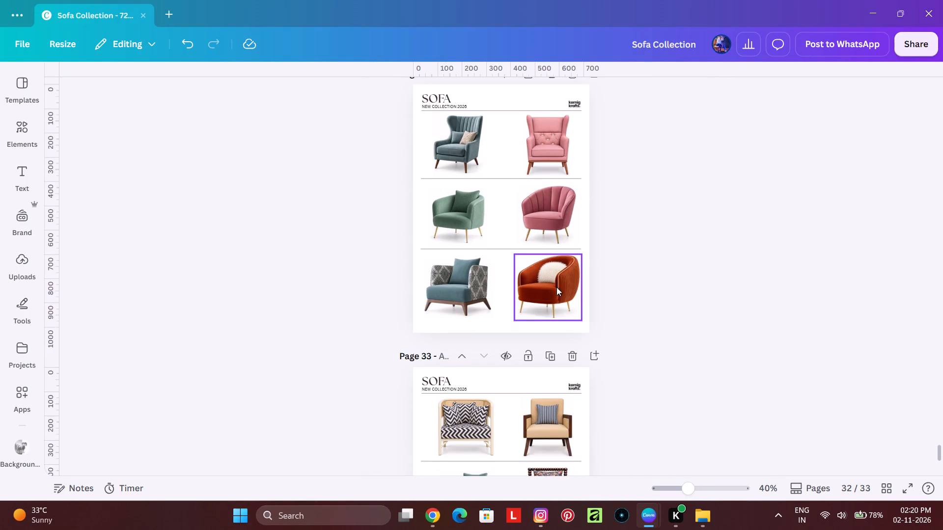
scroll(556, 287, "down", 4)
scroll(472, 247, "up", 3, "ctrl")
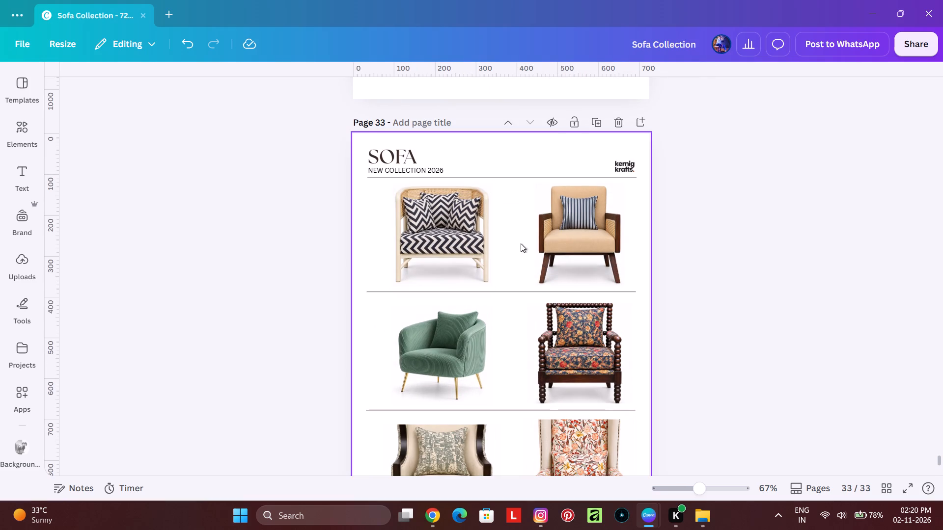
scroll(491, 263, "down", 2)
scroll(444, 353, "up", 2, "ctrl")
left_click(437, 330)
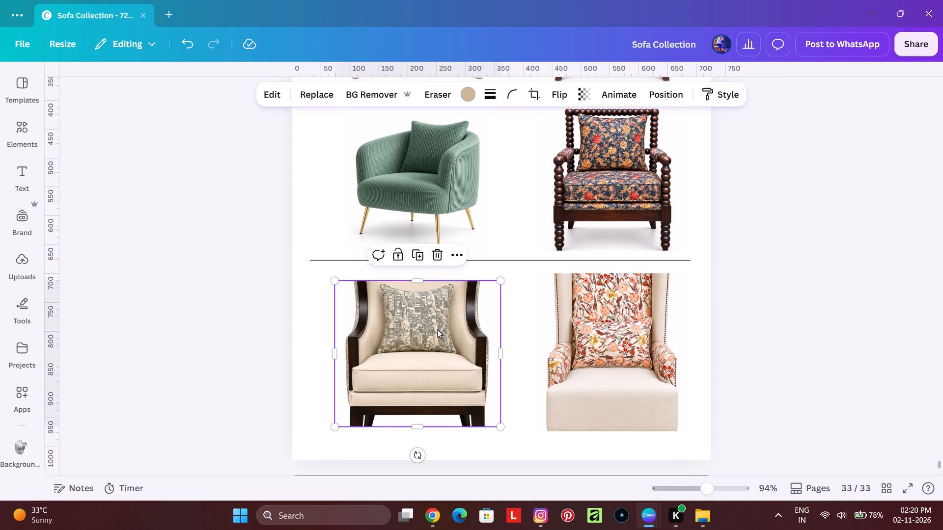
left_click_drag(418, 280, 418, 278)
left_click_drag(418, 278, 419, 215)
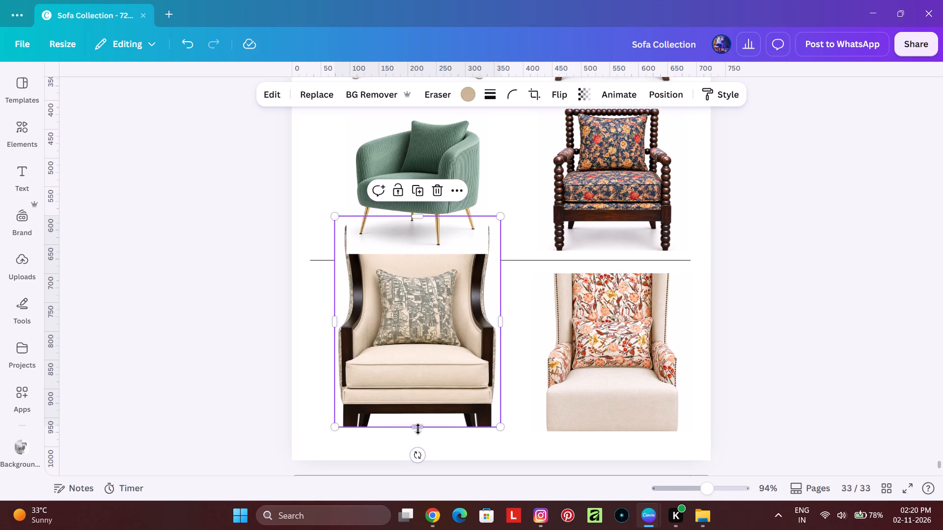
left_click_drag(419, 427, 423, 468)
Scale down the beige dark-framed armchair proportionally and place it just below page 33's lower divider line.
left_click_drag(502, 214, 501, 214)
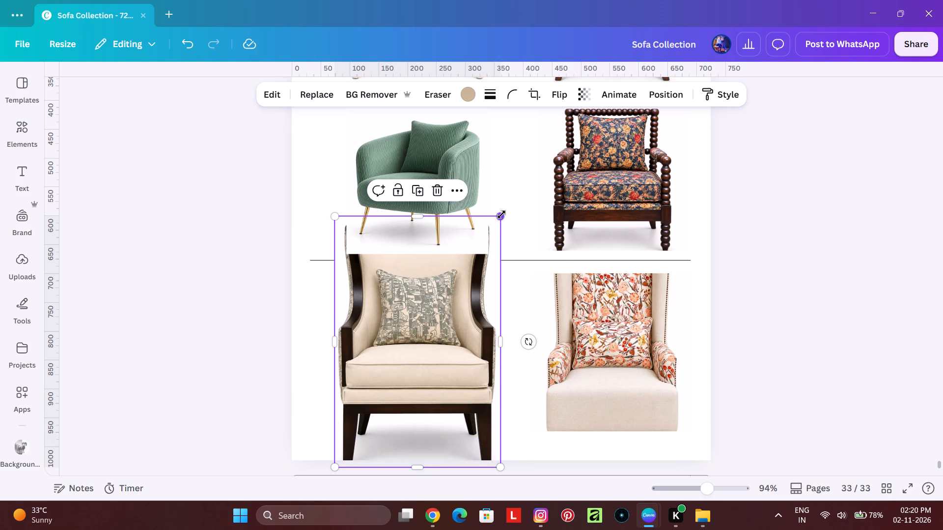
left_click_drag(501, 214, 467, 296)
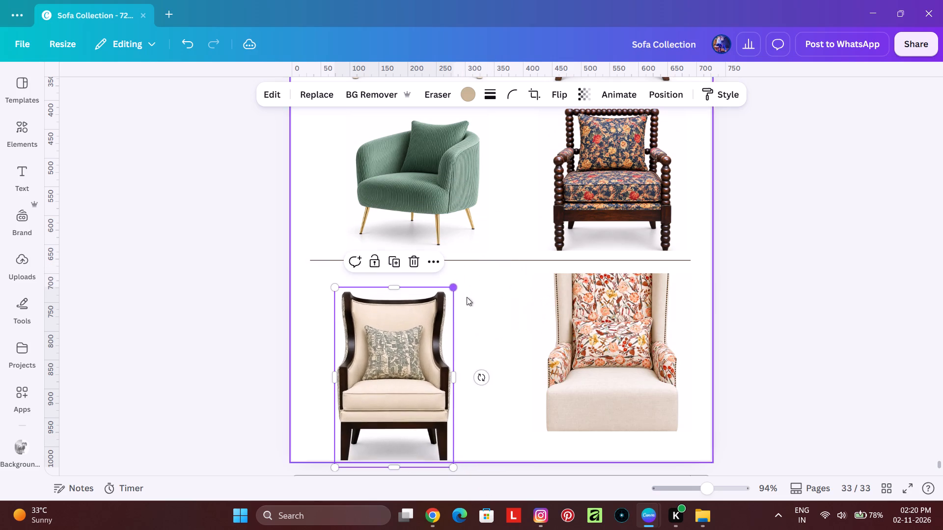
left_click_drag(417, 387, 424, 368)
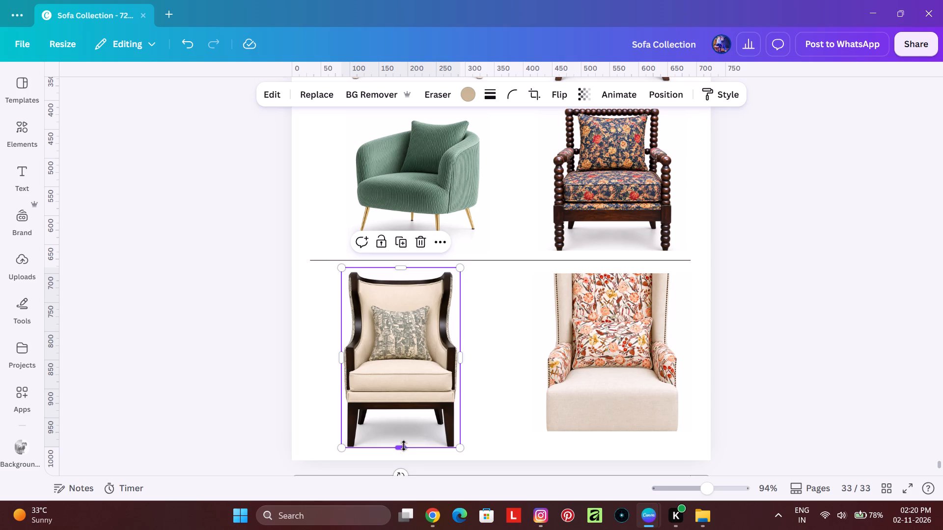
Extend the beige armchair's frame down to page 33's bottom edge, about 334 high, and widen it slightly on both sides.
left_click_drag(403, 446, 405, 459)
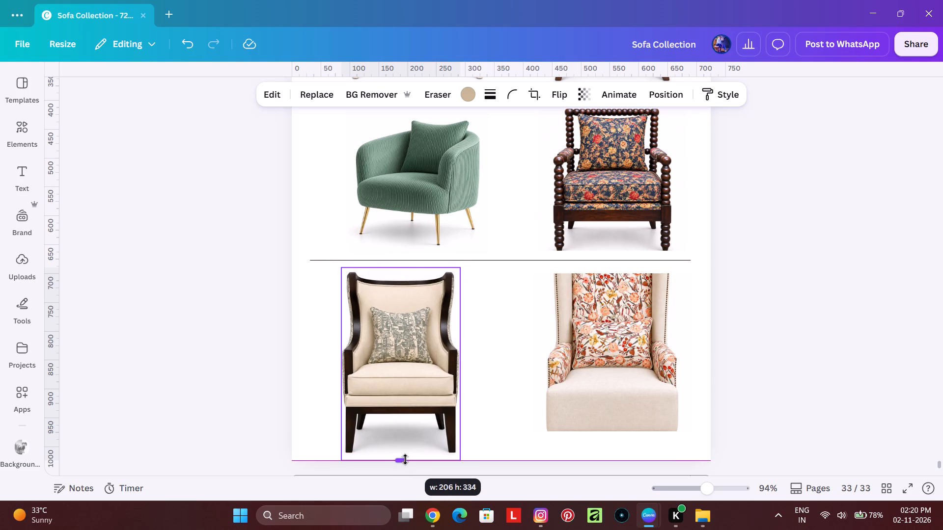
left_click_drag(405, 459, 405, 458)
left_click_drag(345, 365, 340, 367)
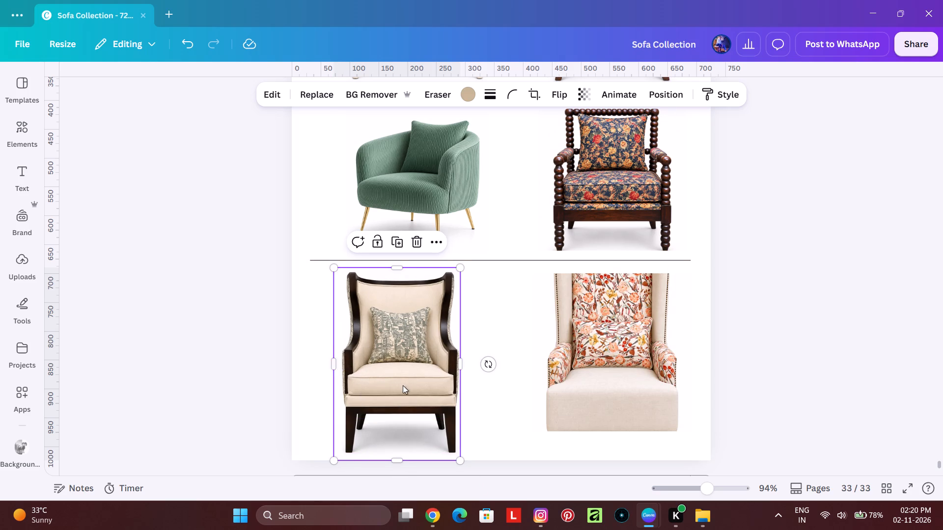
left_click_drag(461, 370, 465, 369)
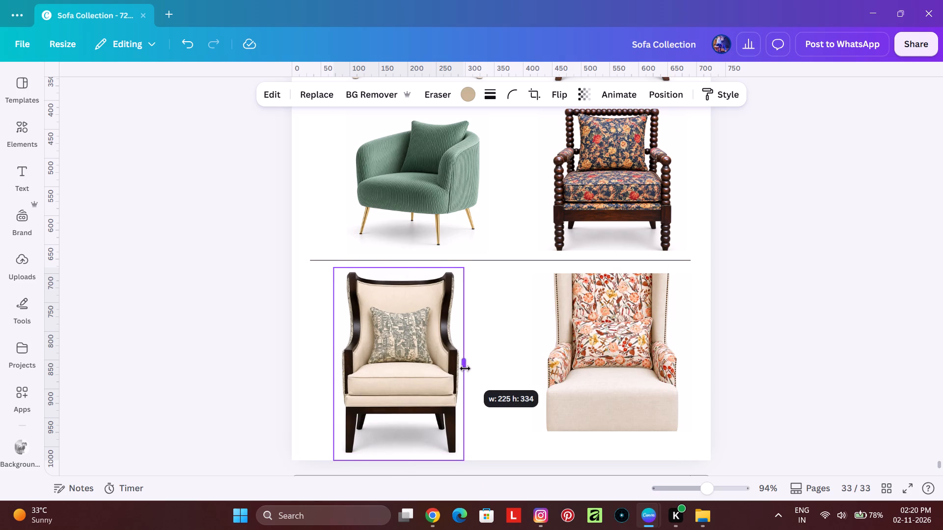
left_click_drag(465, 369, 467, 369)
left_click(742, 352)
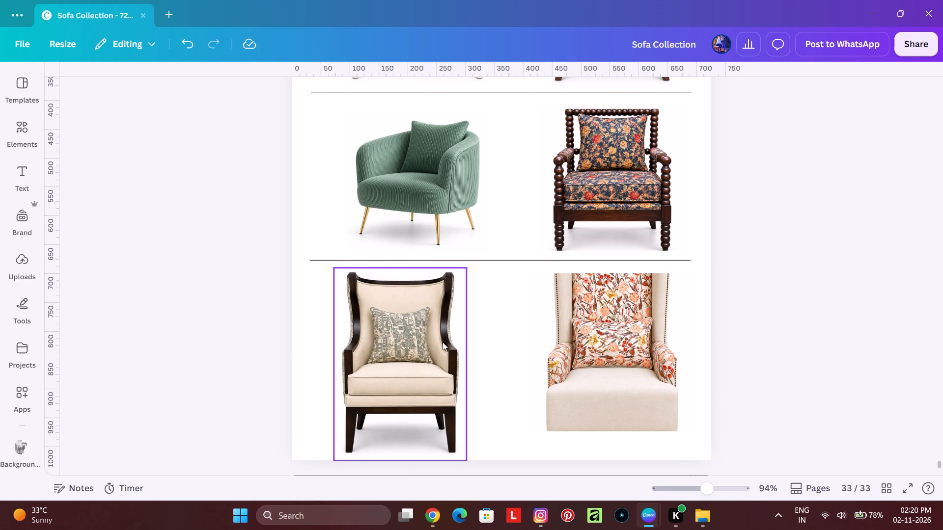
Scale down the beige dark-framed armchair proportionally to about 318 px high and place it about 12 px below page 33's lower divider line.
double_click(391, 348)
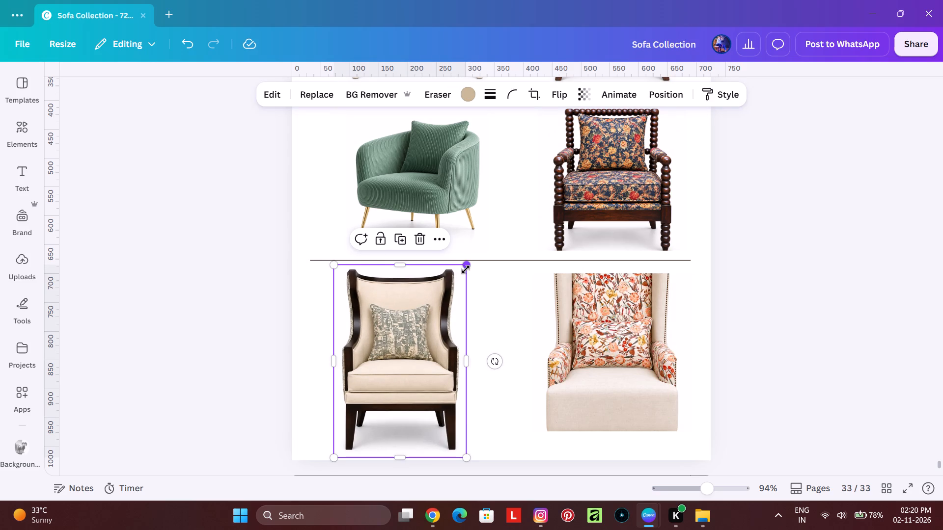
left_click(466, 269)
left_click_drag(468, 265, 467, 266)
left_click_drag(467, 266, 463, 272)
left_click_drag(406, 344, 407, 340)
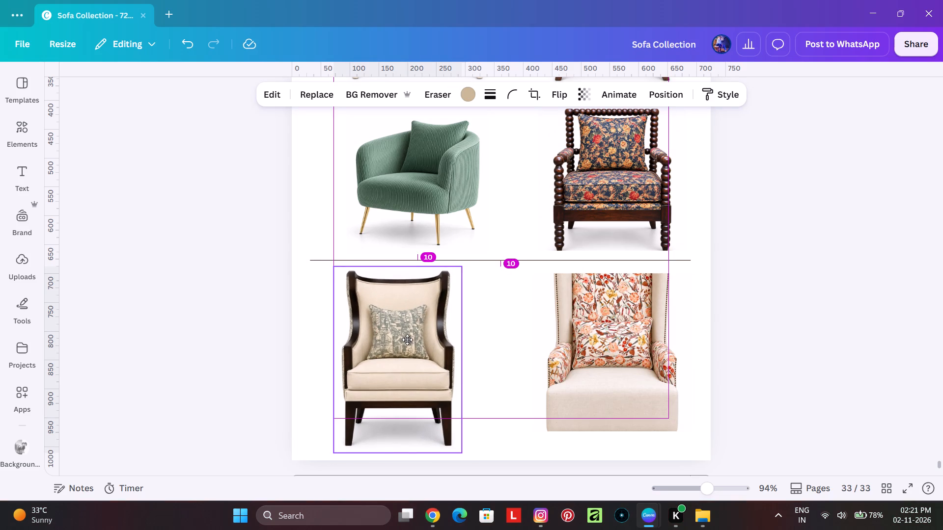
left_click_drag(407, 340, 410, 339)
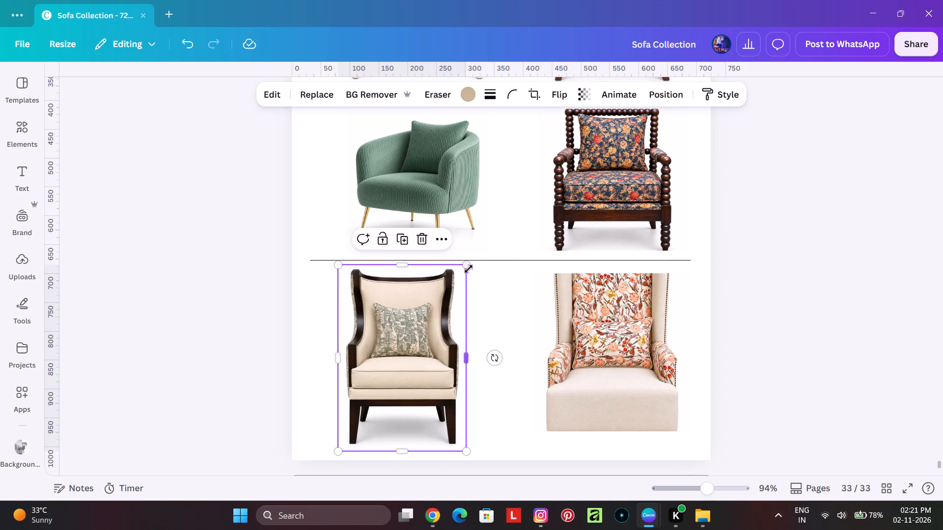
left_click(469, 269)
left_click(416, 333)
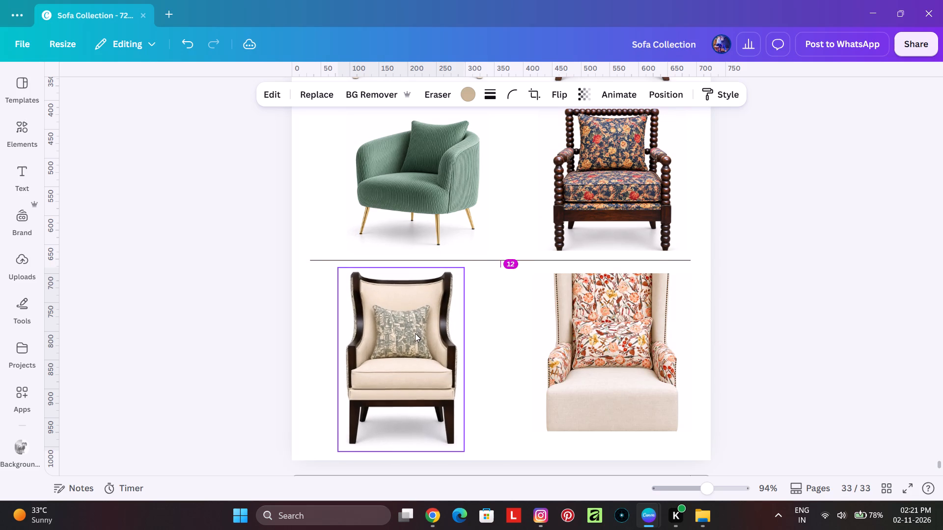
left_click(202, 279)
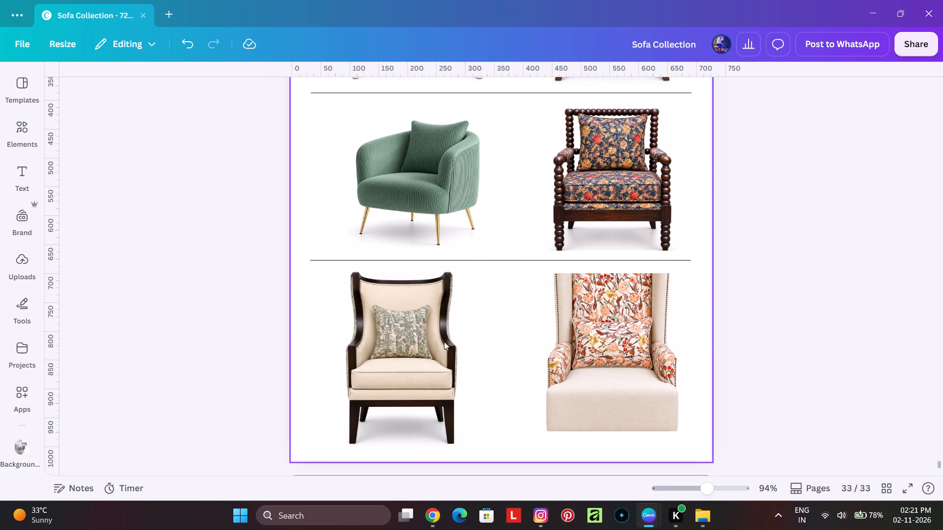
Set the beige dark-framed armchair's width to 215 px with its proportions locked.
left_click(539, 337)
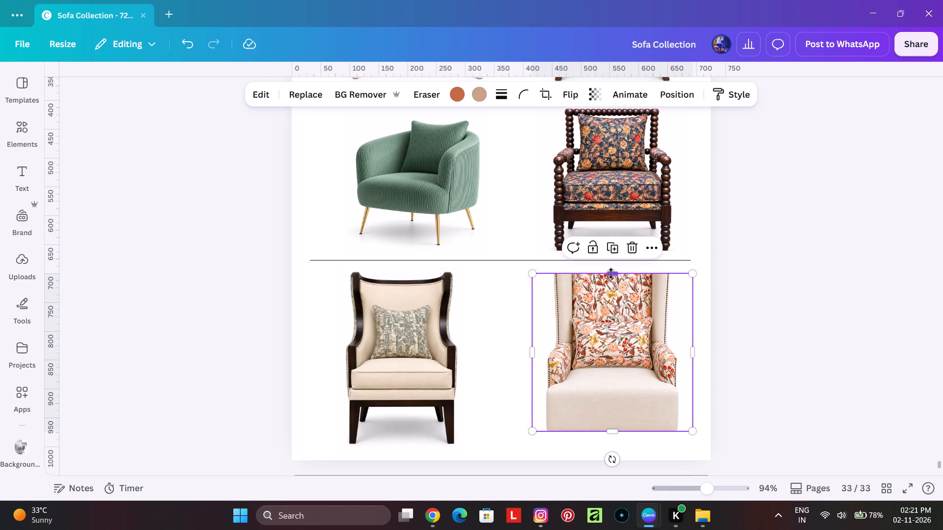
left_click(427, 346)
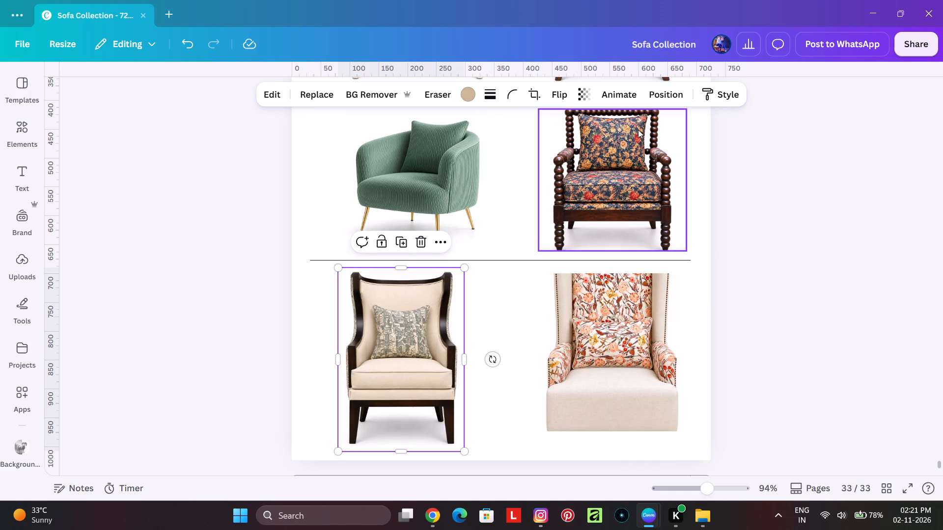
left_click(659, 99)
left_click_drag(98, 408, 69, 410)
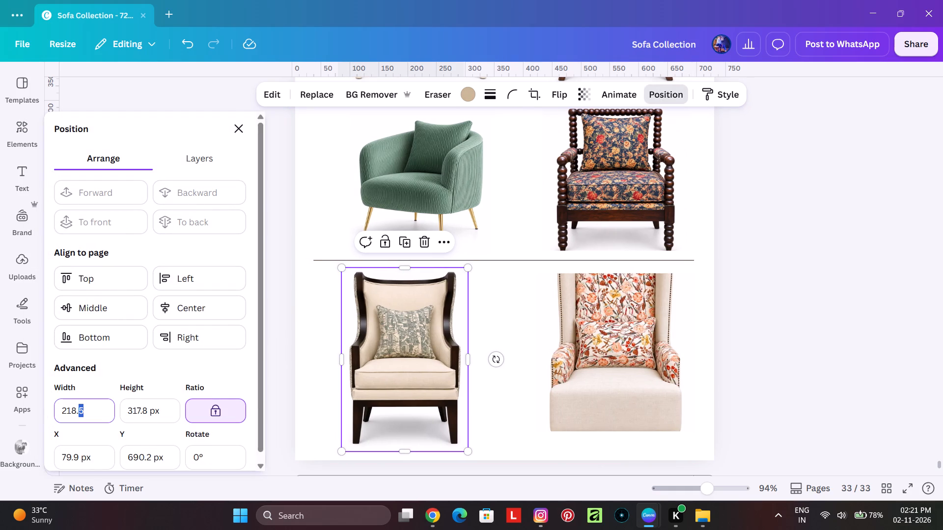
left_click_drag(69, 410, 27, 412)
type("215")
key("Return")
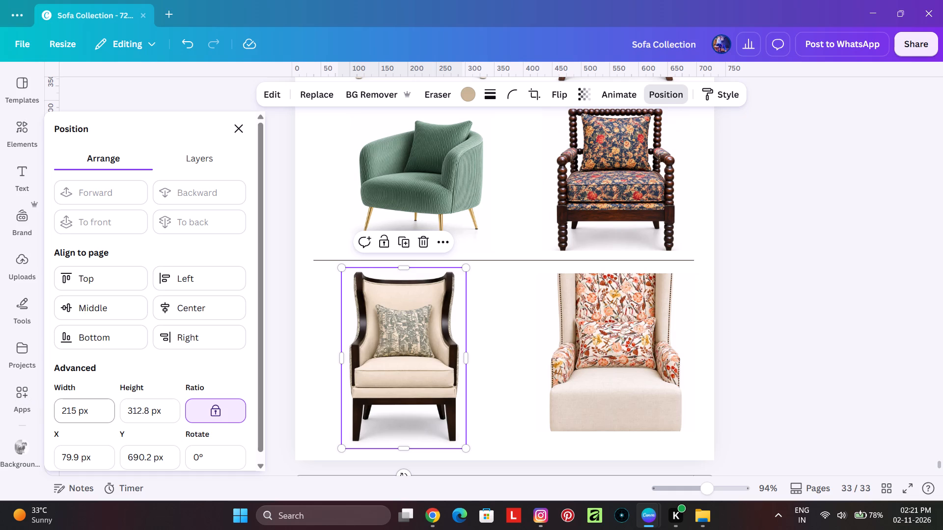
Extend the crop of page 33's floral wingback armchair upwards and downwards to about 405 px high, revealing its full back and legs.
left_click(684, 344)
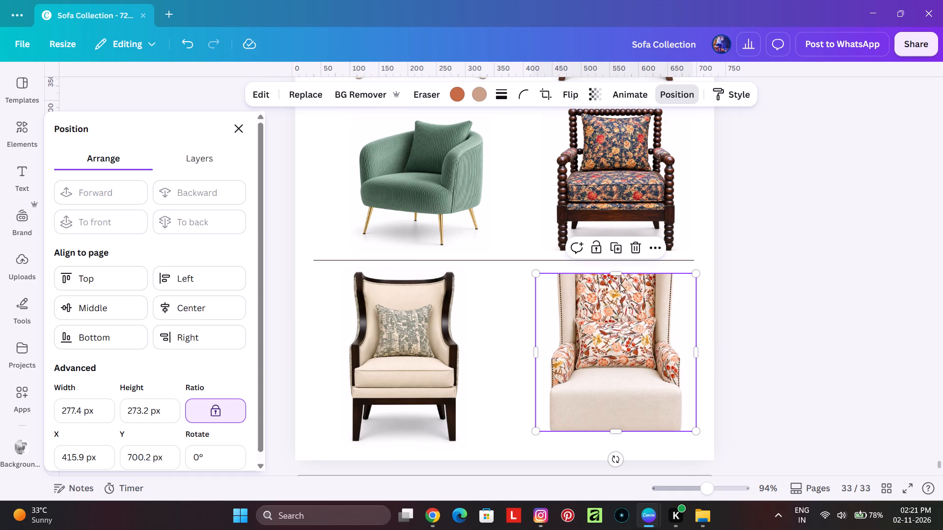
left_click_drag(612, 275, 622, 237)
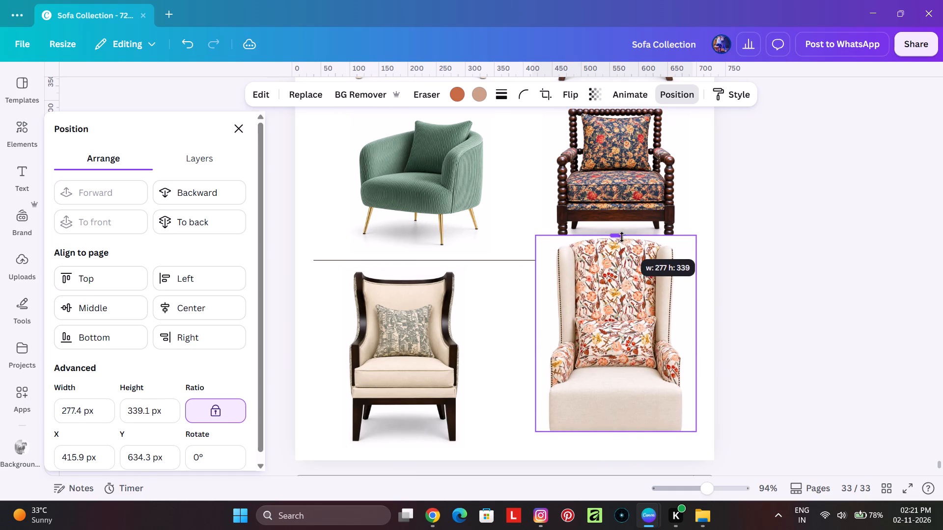
left_click_drag(622, 237, 623, 233)
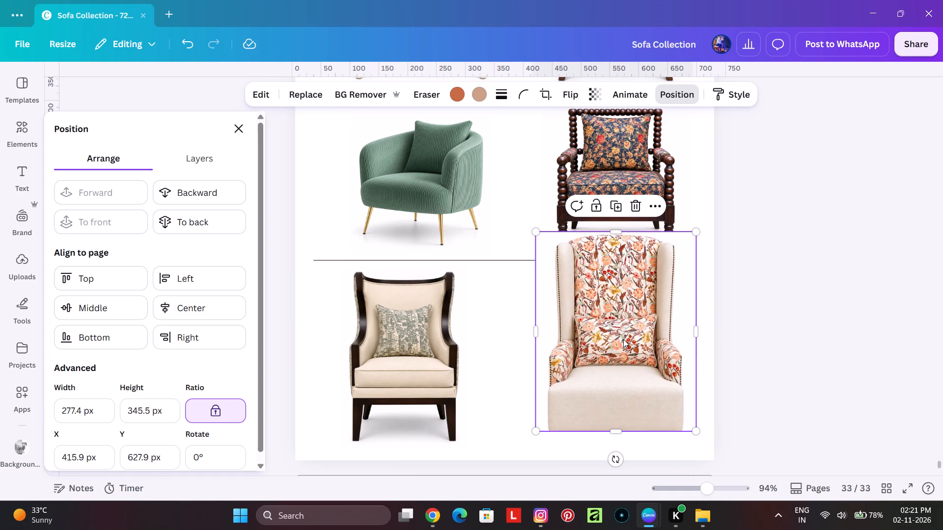
key("ctrl+z")
left_click_drag(621, 275, 626, 245)
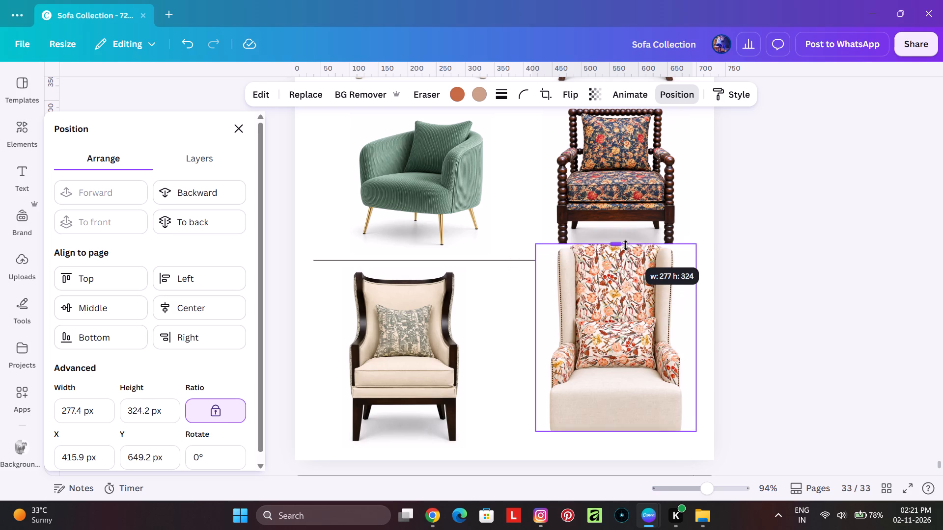
left_click_drag(626, 245, 629, 237)
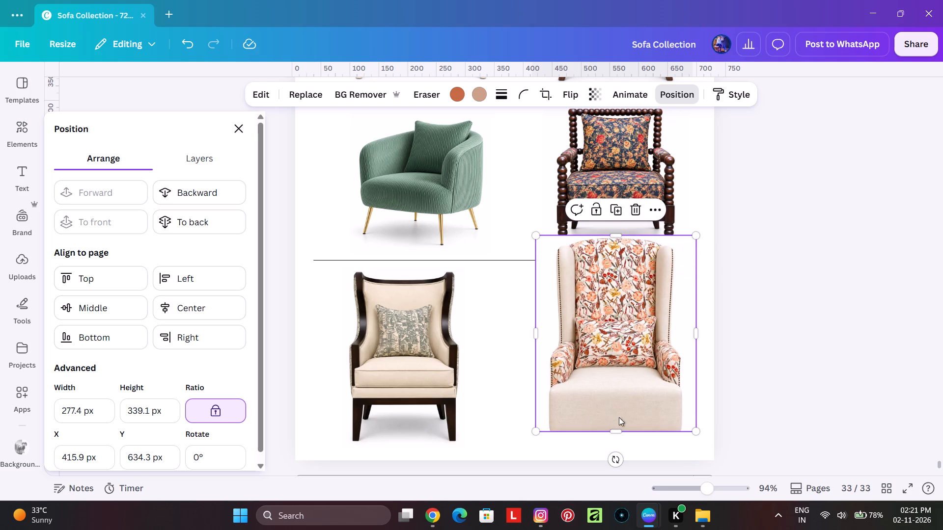
left_click_drag(615, 429, 621, 468)
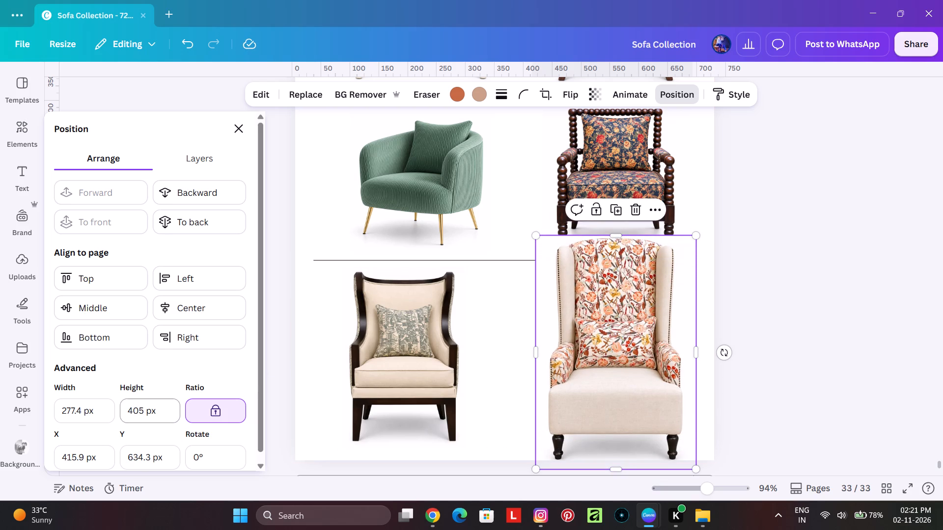
Set the floral wingback armchair's width to 215 px and place it just below the lower divider line, beside the beige armchair.
left_click_drag(103, 416, 19, 406)
type("215")
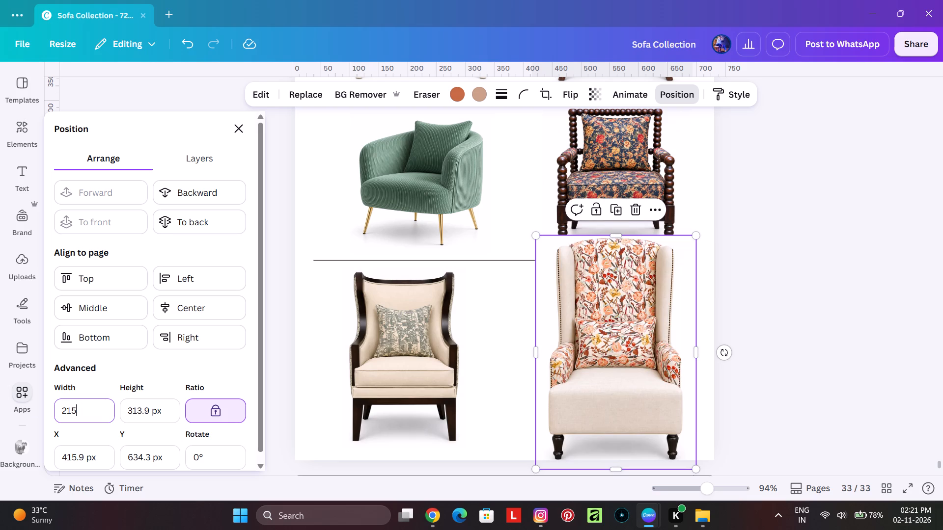
key("Return")
left_click_drag(589, 334, 601, 360)
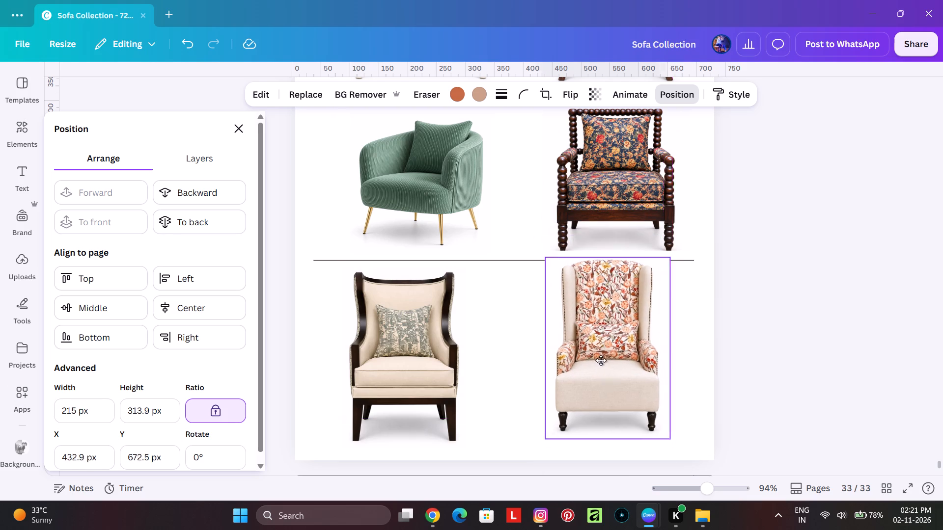
left_click_drag(601, 360, 605, 366)
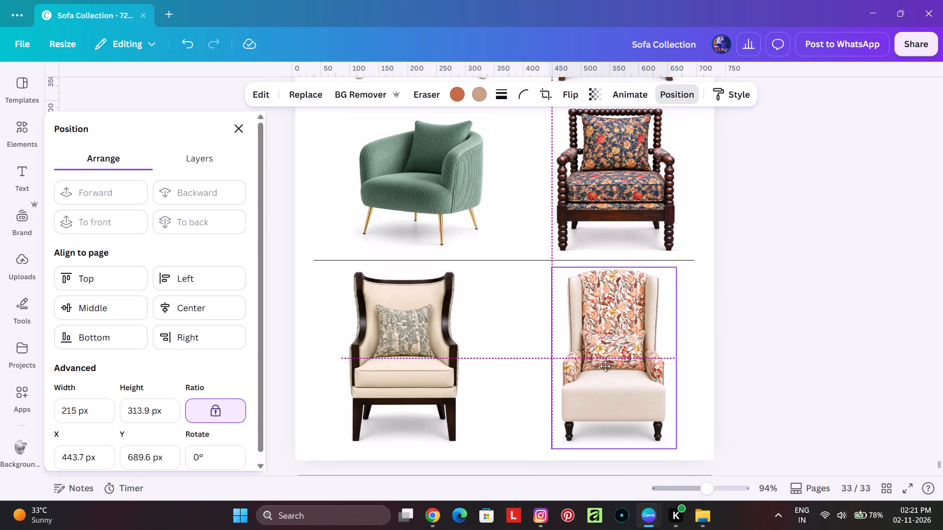
left_click_drag(605, 366, 605, 368)
left_click(911, 368)
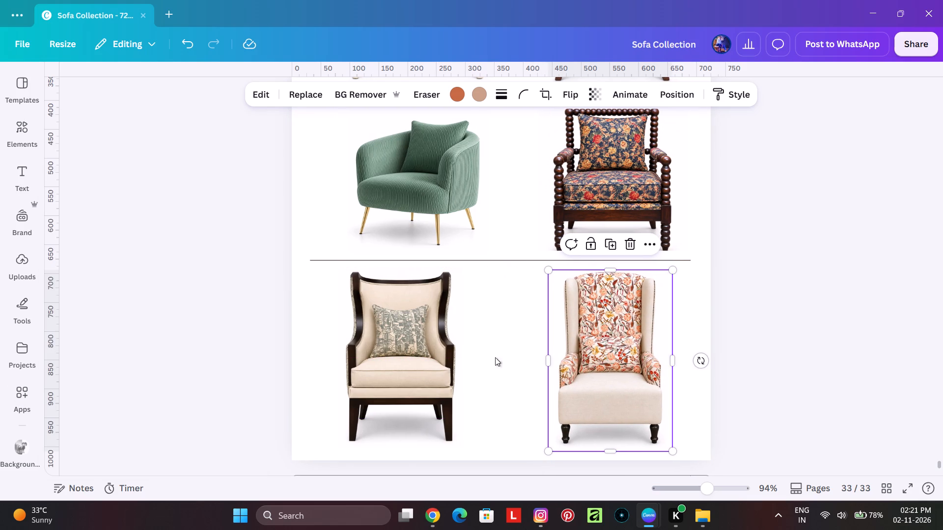
Align the beige and floral armchairs in page 33's bottom row to each other's vertical middle.
left_click(429, 344)
left_click(585, 340, "shift")
right_click(634, 365)
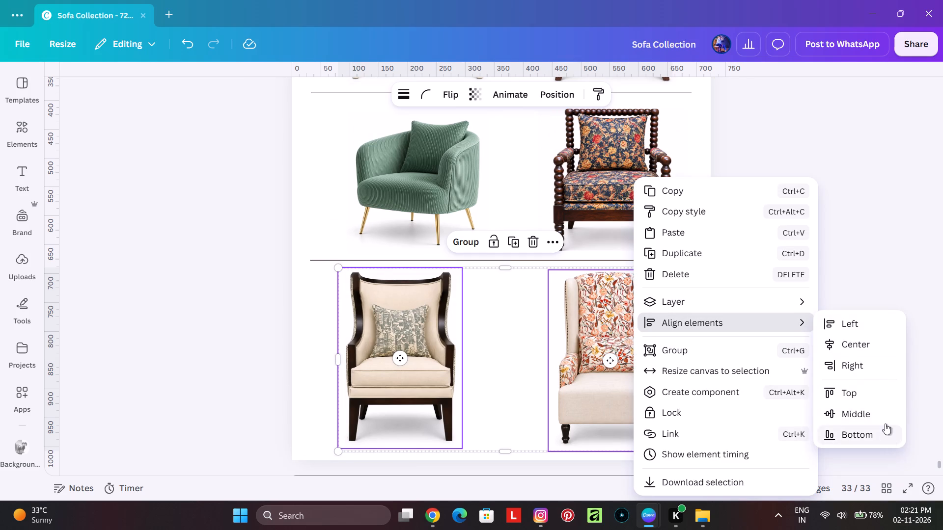
left_click(884, 419)
left_click(846, 306)
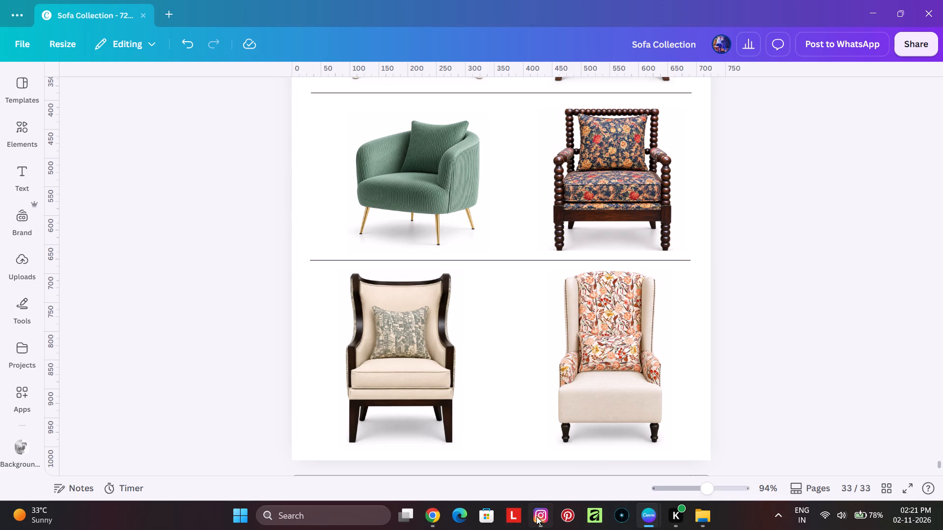
Switch to Chrome and look through the sofa images in the "Select Best Armchairs" ChatGPT conversation.
left_click(430, 523)
scroll(464, 317, "down", 2)
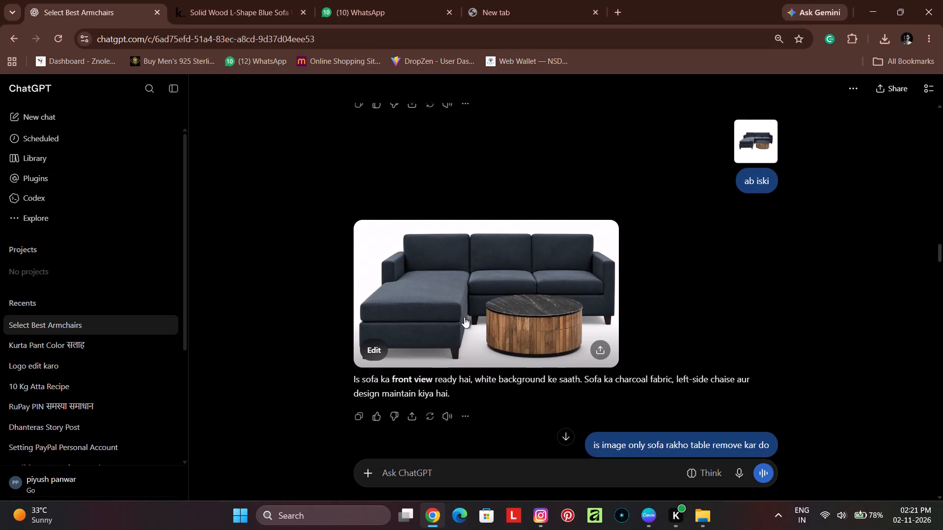
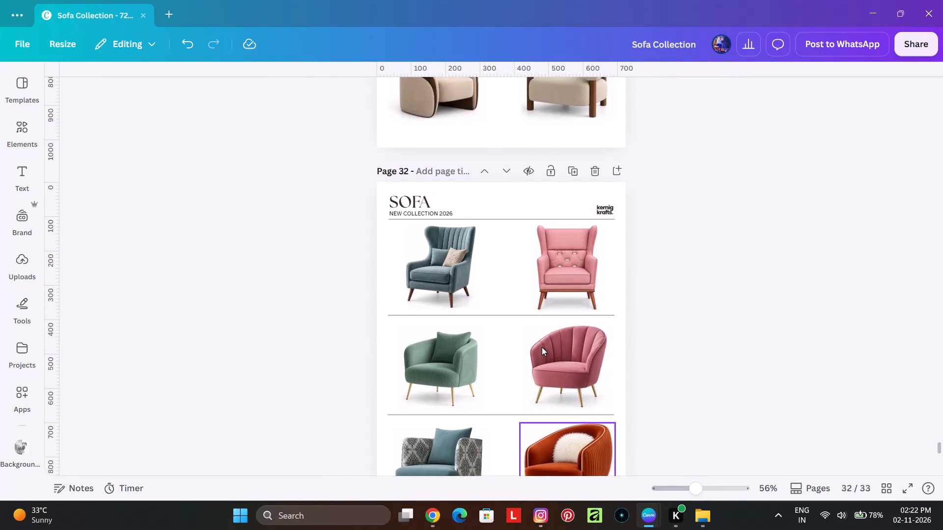
Align the three armchairs in page 33's first column to a common horizontal centre.
scroll(542, 347, "up", 7)
scroll(542, 347, "down", 4)
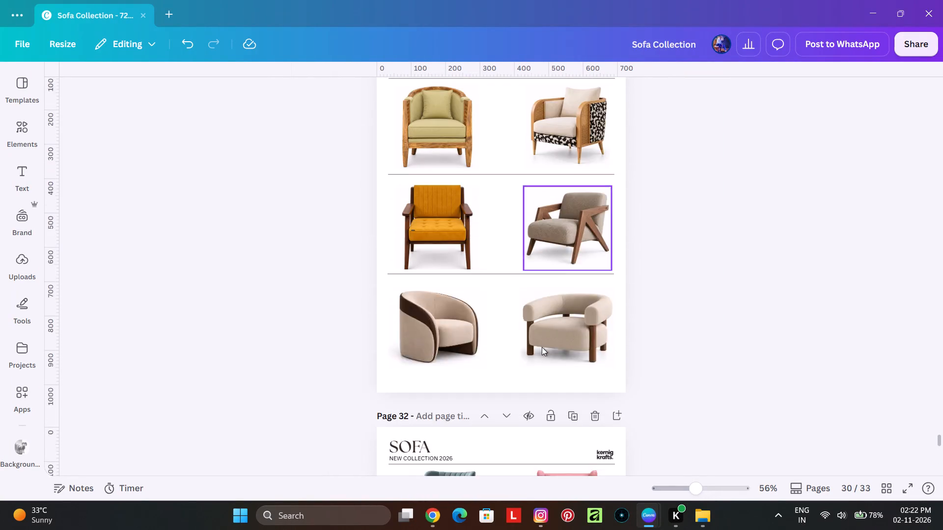
scroll(542, 347, "down", 13)
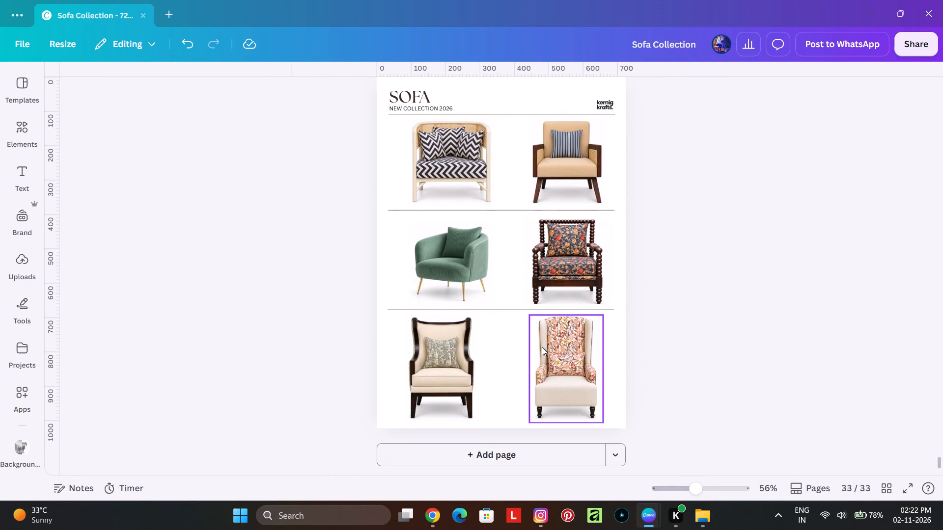
left_click(792, 260)
left_click(471, 169)
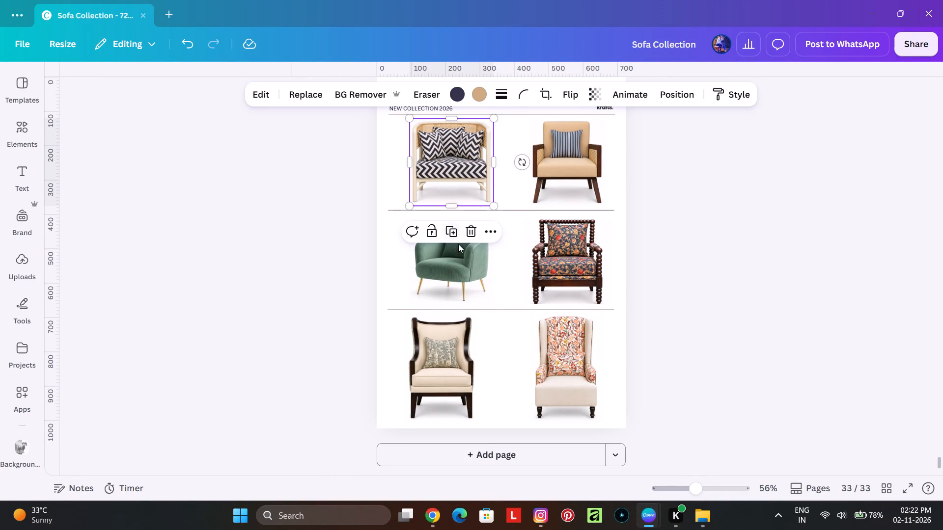
left_click(462, 253, "shift")
left_click(462, 352, "shift")
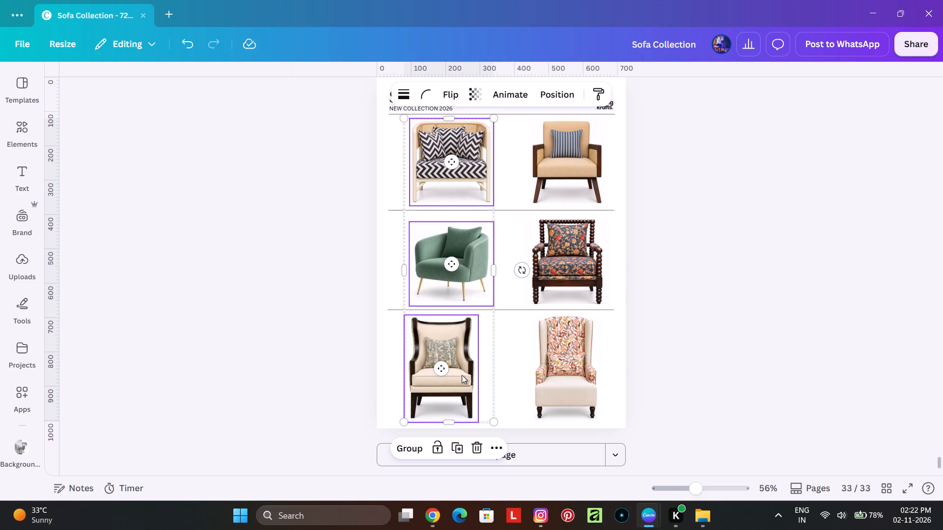
right_click(462, 375)
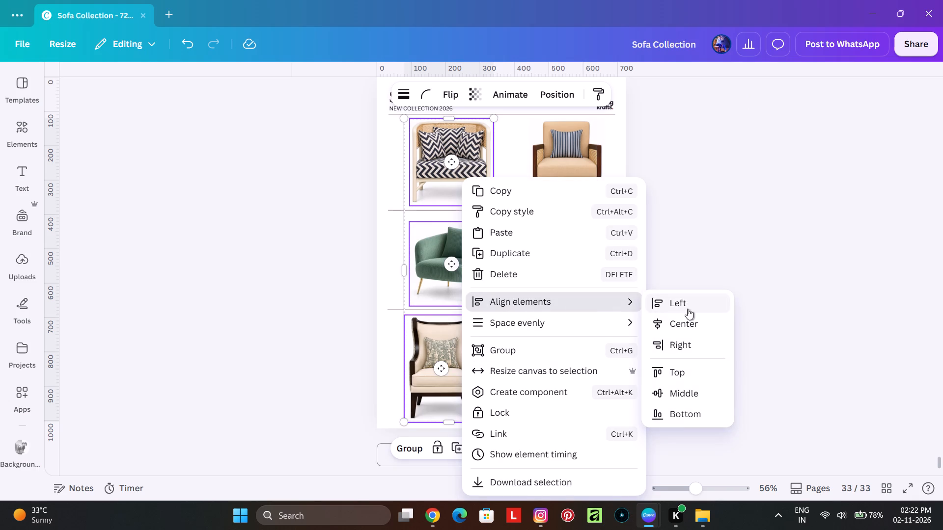
left_click(696, 323)
Tidy up the spacing so page 33's three first-column armchairs are evenly spaced vertically.
right_click(477, 272)
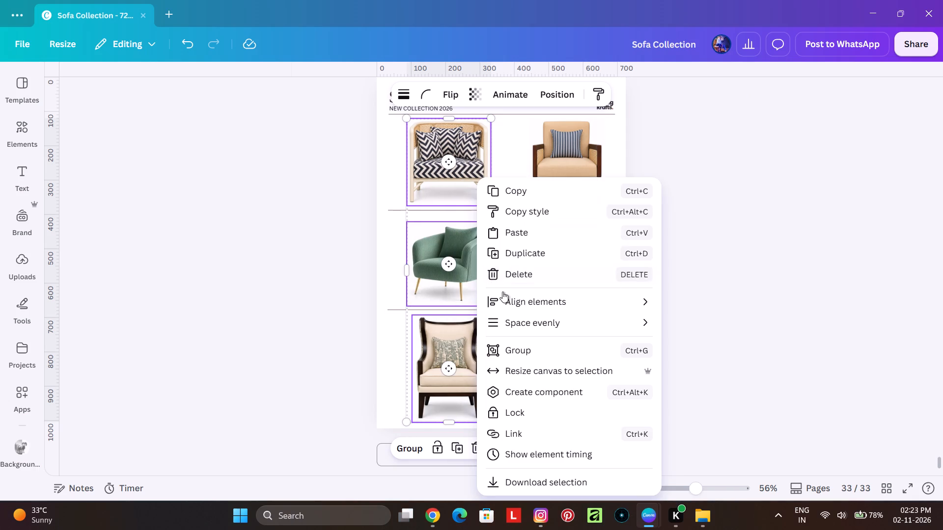
left_click(687, 329)
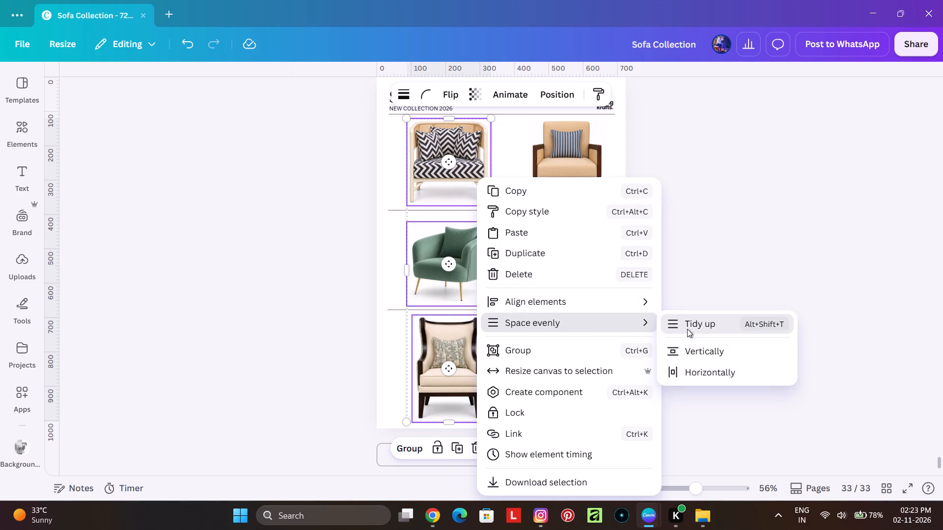
key("Left")
key("Left")
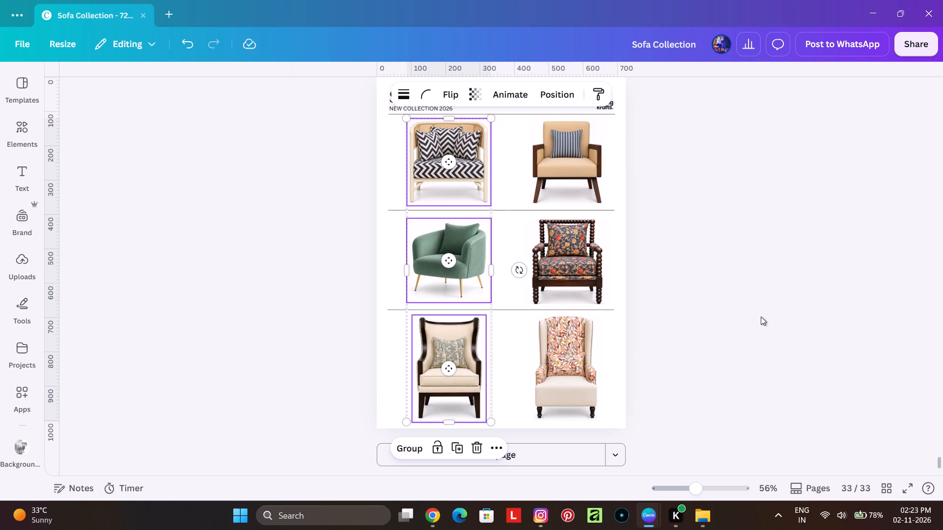
key("Left")
left_click(763, 315)
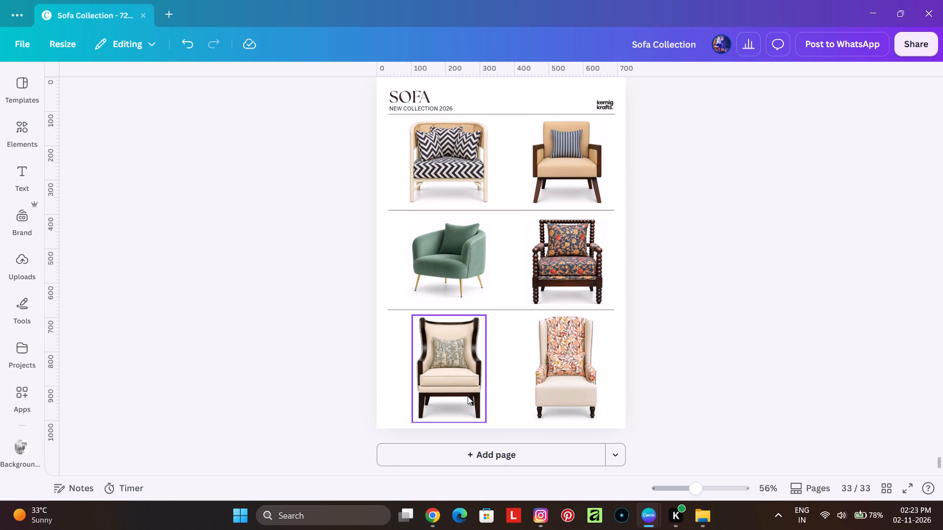
Select page 33's zigzag, green and beige armchairs together and nudge them about 15 px towards the left page edge.
left_click(469, 395)
left_click(493, 250, "shift")
left_click(245, 268)
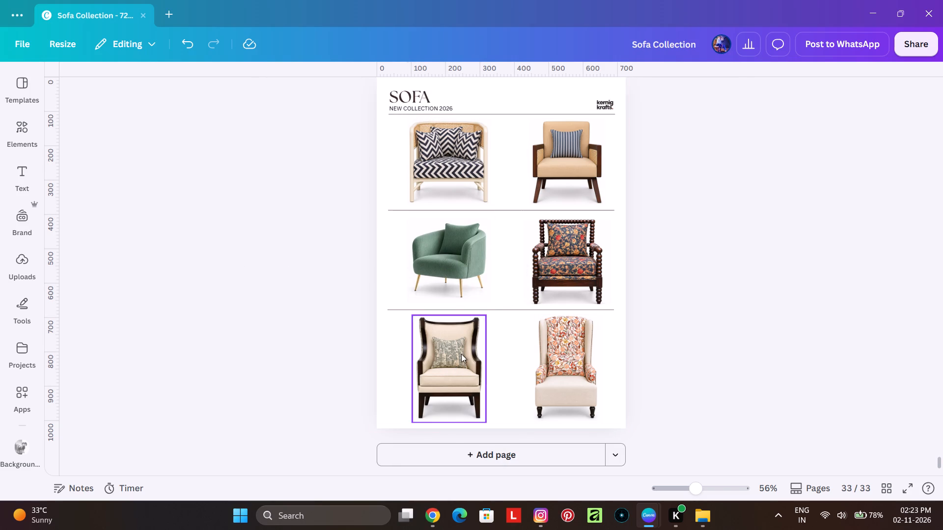
left_click(462, 354)
left_click(465, 245, "shift")
left_click(455, 181, "shift")
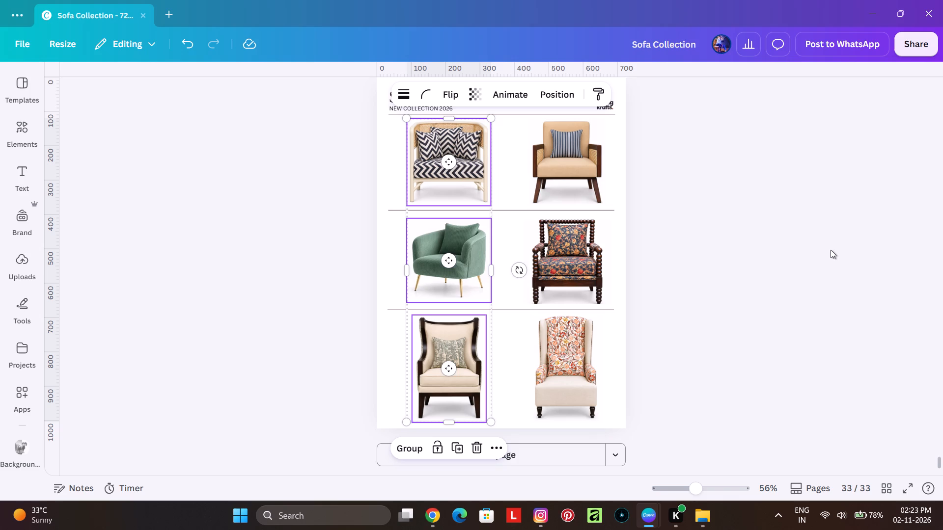
key("Left")
key("Left")
key("Left")
key("Left")
key("Left")
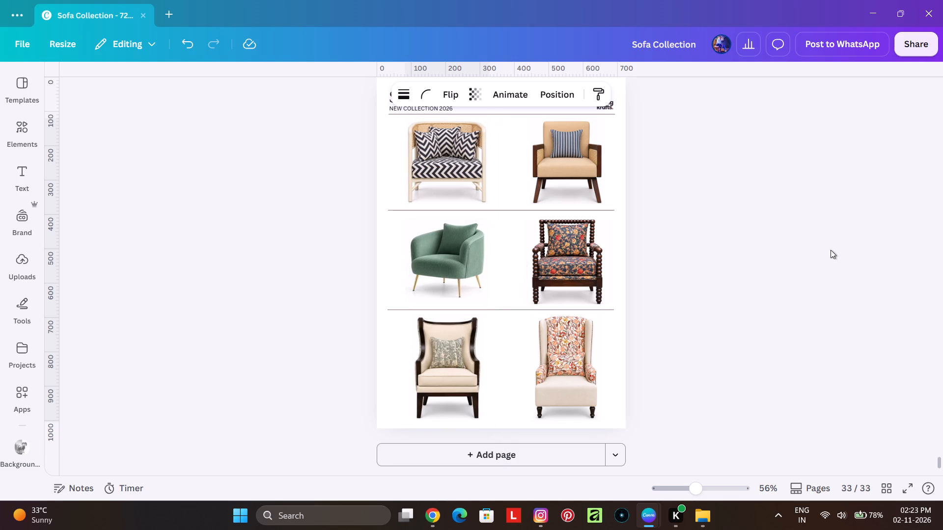
key("Left")
key("Left")
key("Left")
key("Left")
key("Left")
key("Left")
key("Left")
key("Left")
key("Left")
key("Left")
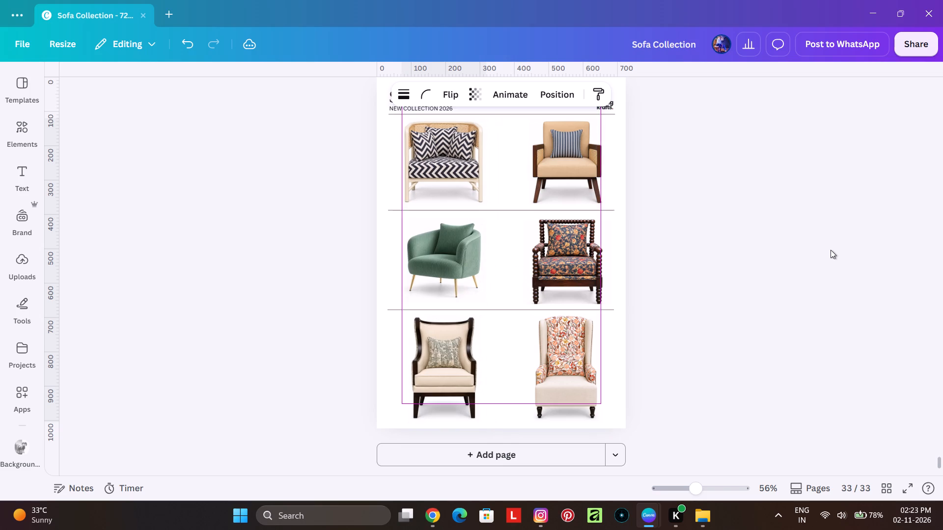
key("Left")
key("Right")
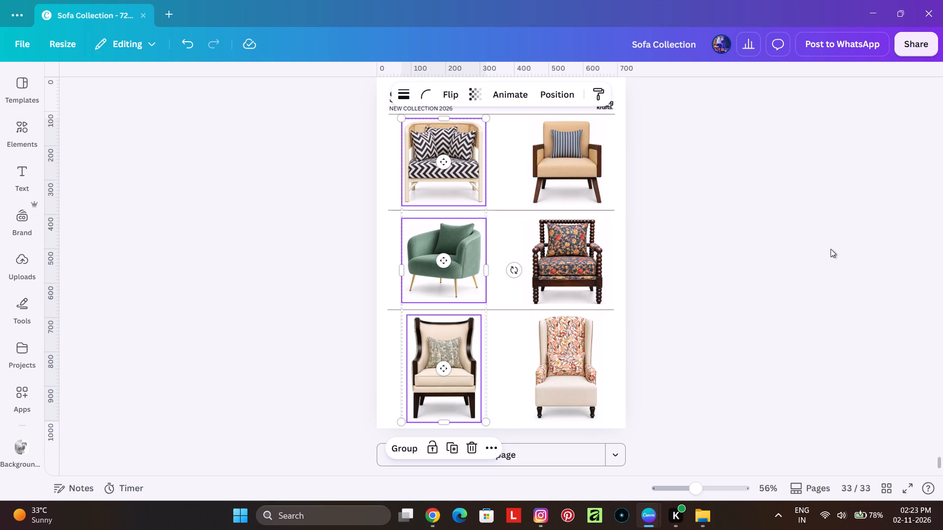
Place a vertical ruler guide at the outer left edge of page 32's patterned teal armchair.
scroll(833, 257, "up", 4)
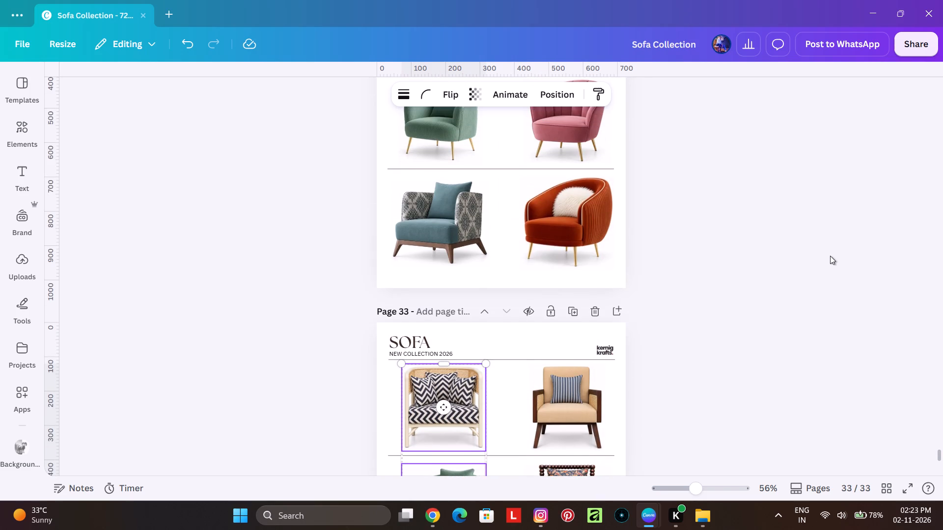
left_click(85, 206)
left_click_drag(49, 230, 389, 279)
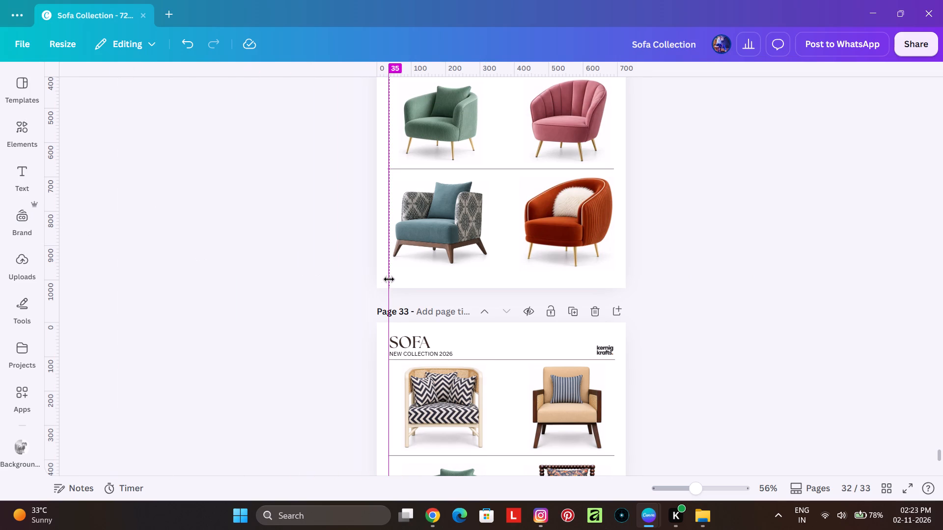
left_click_drag(389, 279, 392, 278)
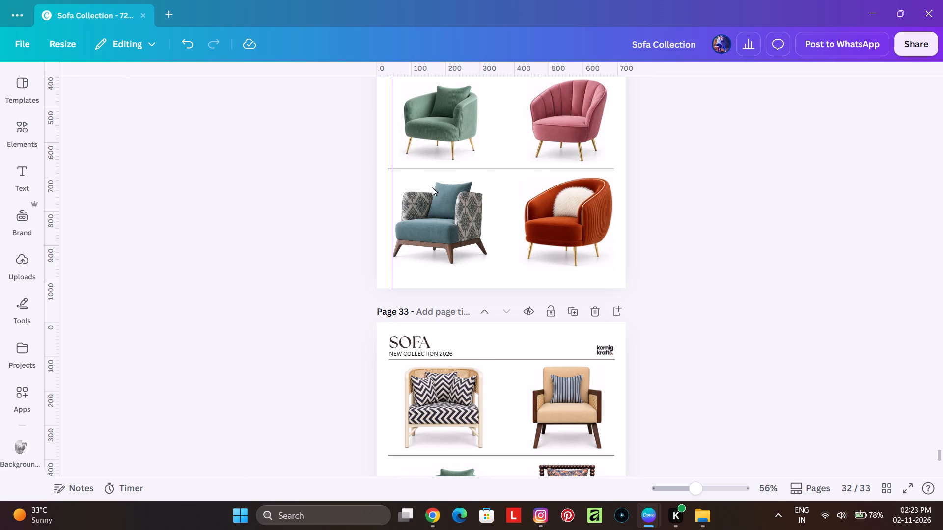
Nudge page 33's three first-column armchairs left together until the widest image frames meet the vertical guide.
scroll(432, 187, "down", 1)
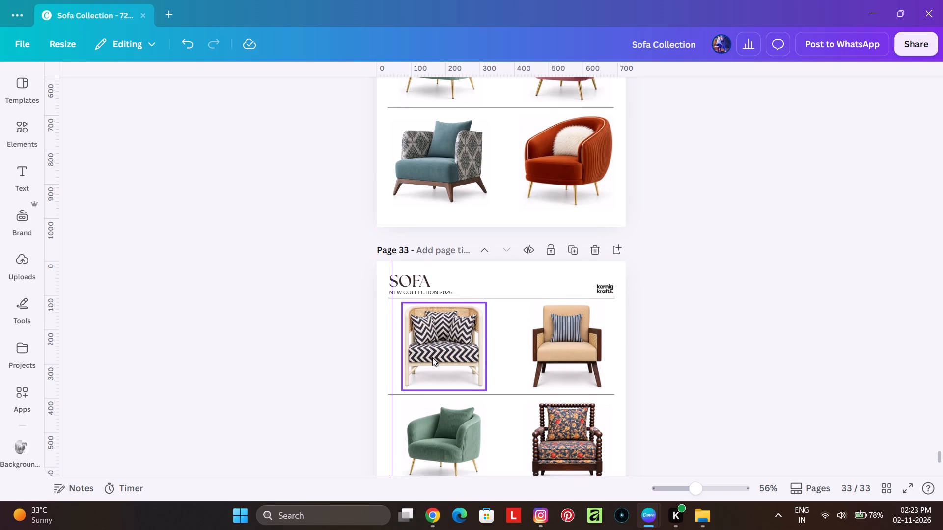
scroll(442, 353, "down", 2)
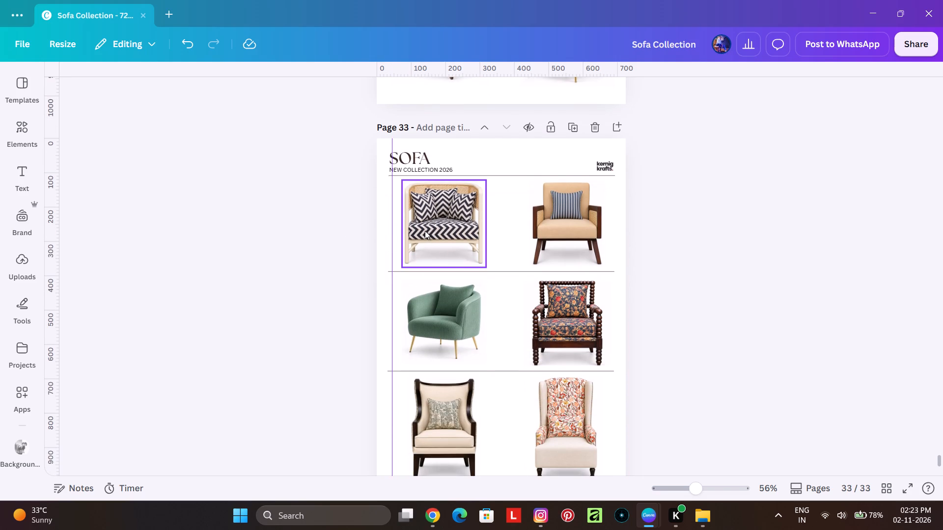
left_click(425, 231)
left_click(436, 318, "shift")
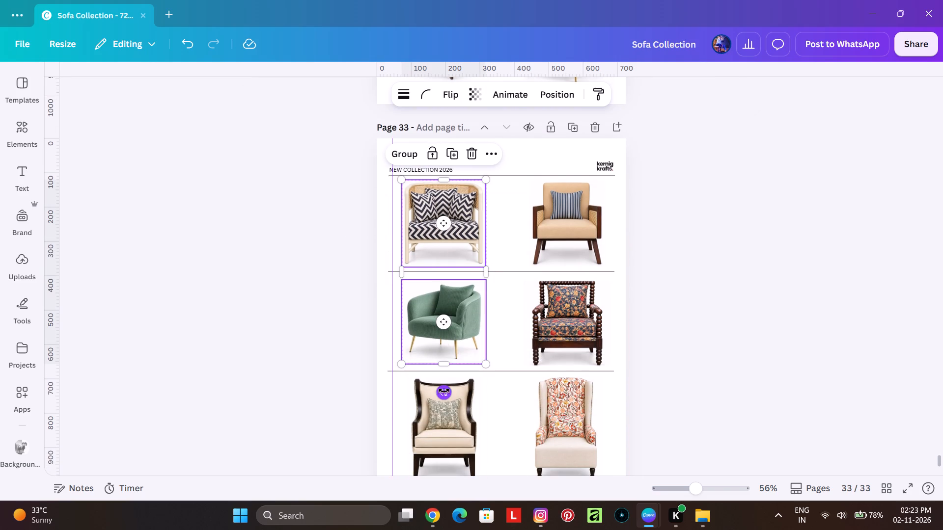
left_click(452, 413, "shift")
key("Left")
key("Left")
key("Left")
key("Left")
key("Left")
key("Left")
key("Left")
key("Left")
key("Left")
key("Left")
key("Left")
key("Left")
key("Left")
key("Left")
key("Left")
key("Left")
key("Left")
key("Left")
key("Left")
key("Left")
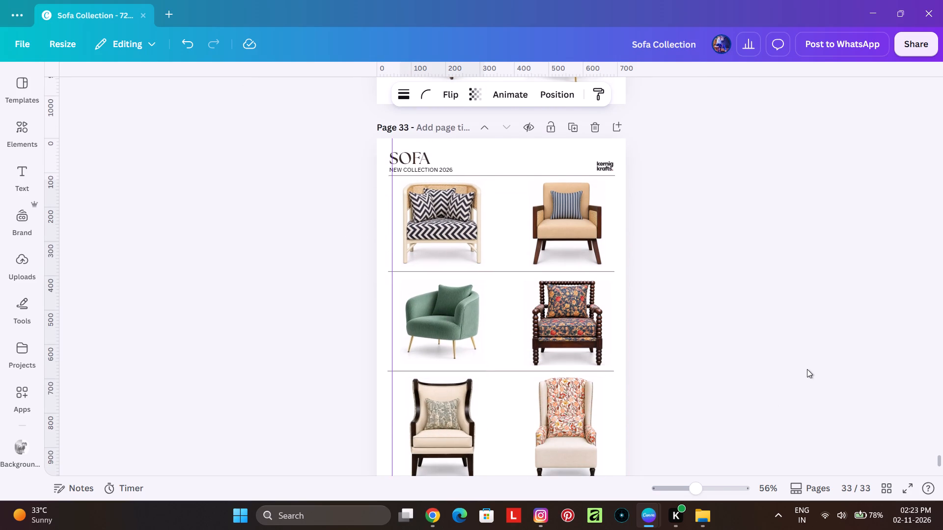
key("Left")
key("Left")
key("Left")
key("Left")
key("Left")
key("Left")
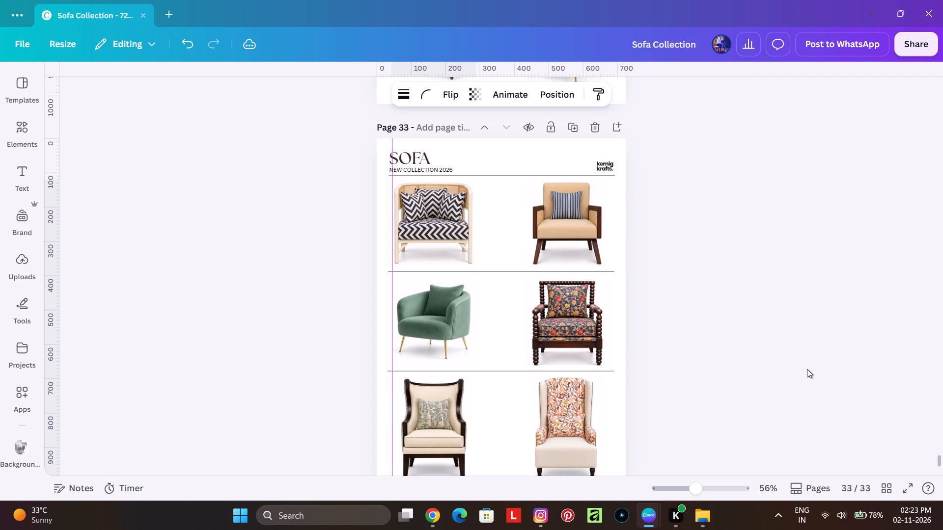
key("Left")
key("Right")
key("Right")
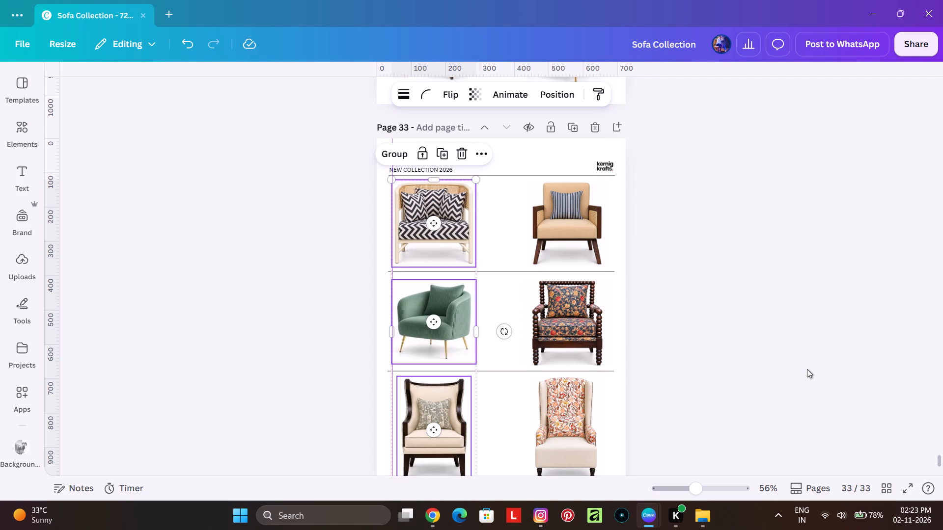
left_click(774, 279)
Remove the vertical ruler guide from the pages.
scroll(722, 304, "up", 4)
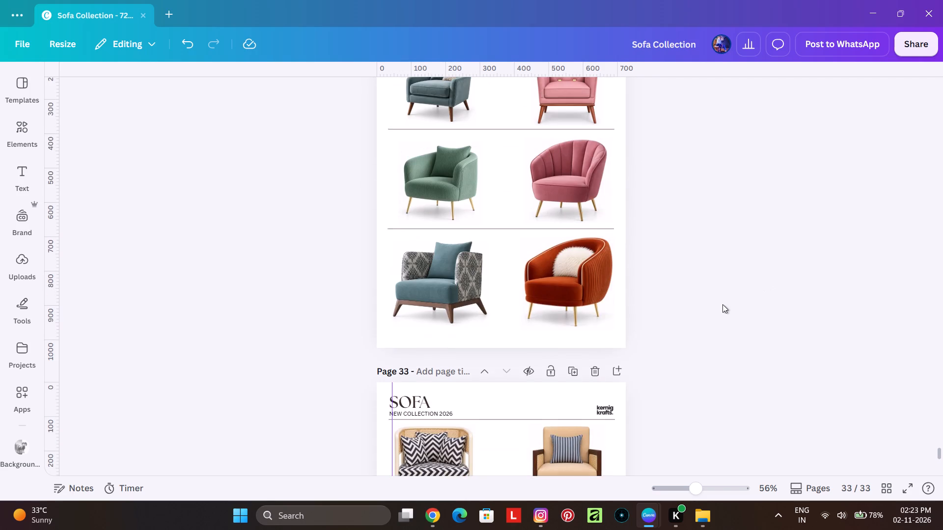
left_click_drag(391, 187, 0, 199)
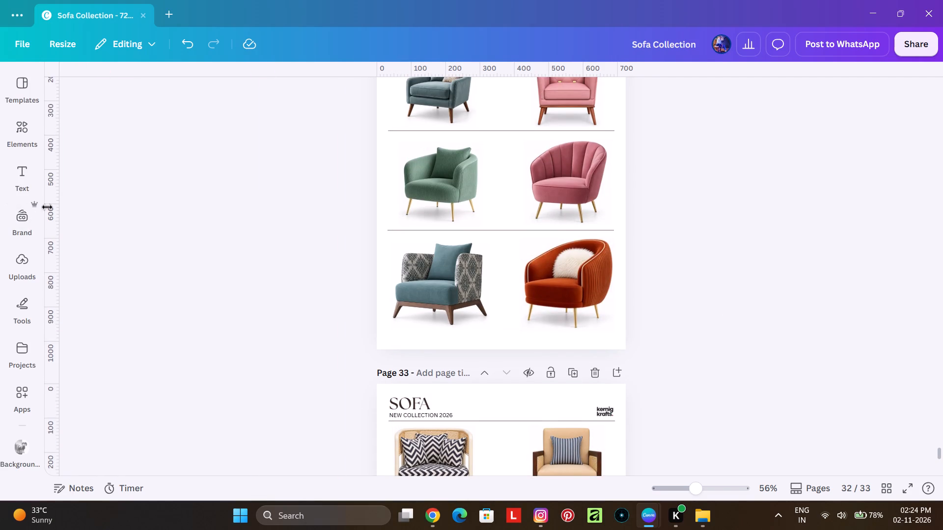
Extend the crop of page 33's beaded-frame floral armchair slightly upwards and down to the divider line, revealing its full frame and feet.
scroll(167, 220, "down", 4)
left_click(567, 190)
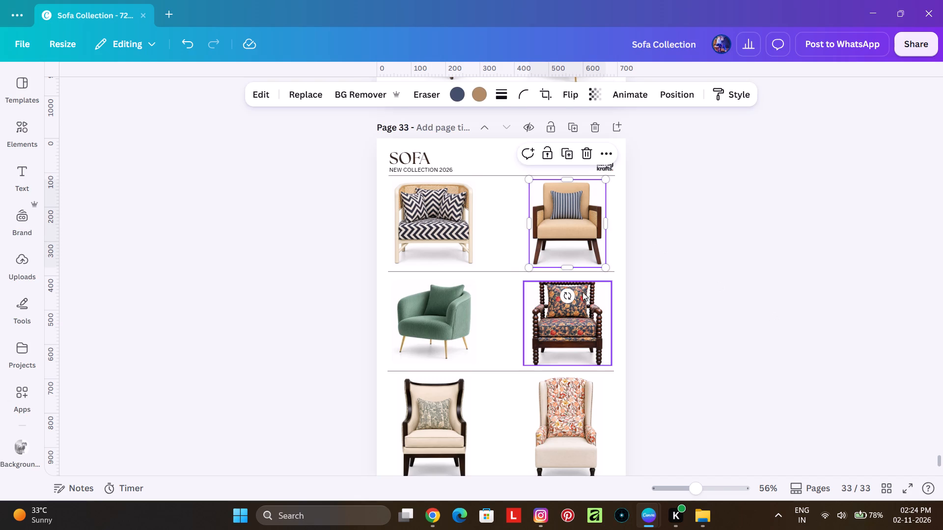
left_click(582, 292, "shift")
scroll(593, 344, "up", 2, "ctrl")
left_click(745, 357)
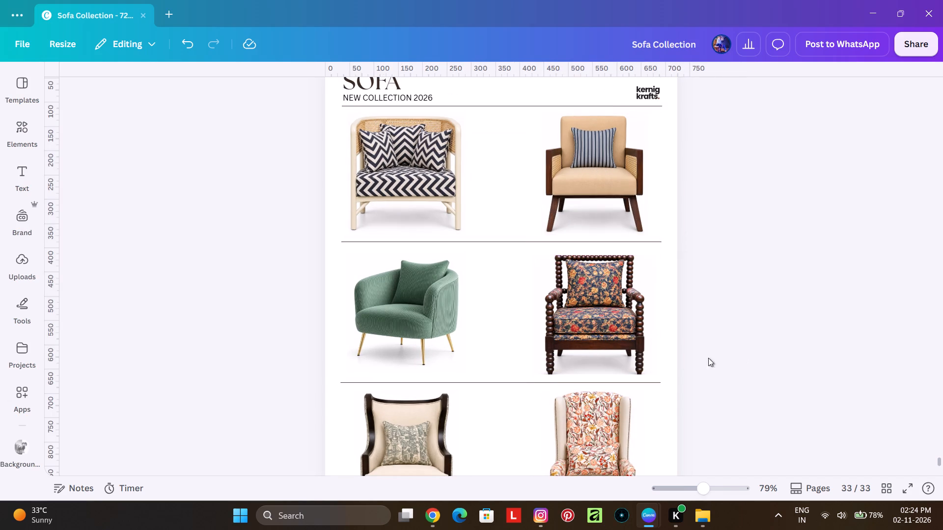
scroll(630, 353, "up", 2, "ctrl")
left_click(627, 291)
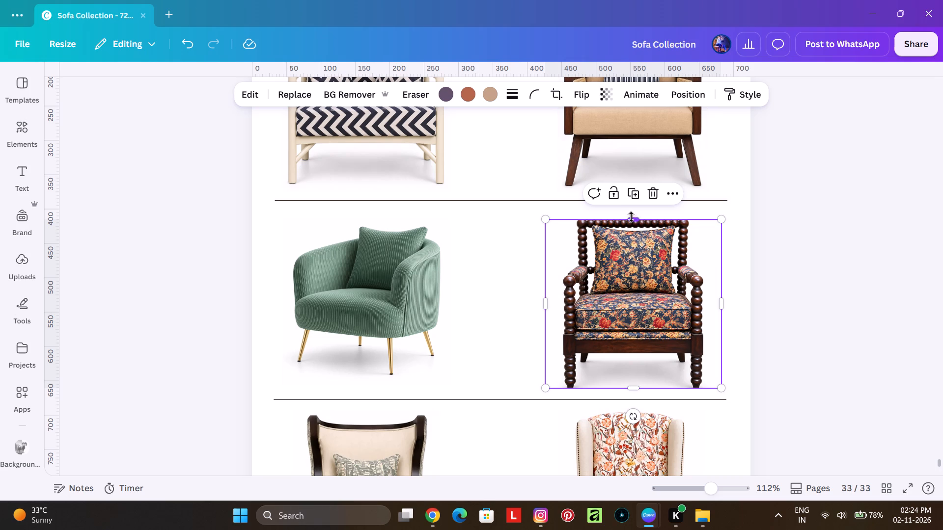
left_click_drag(631, 217, 633, 208)
key("ctrl+z")
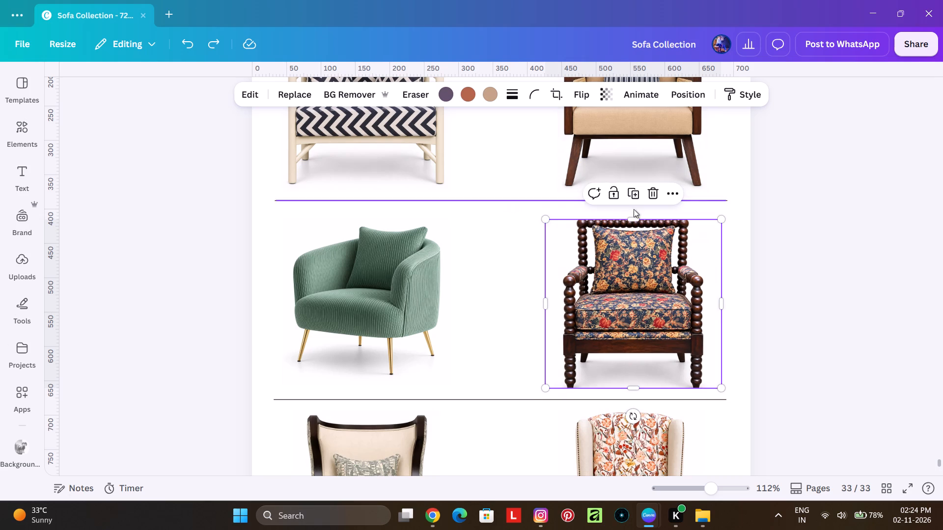
left_click_drag(634, 218, 637, 211)
key("ctrl+z")
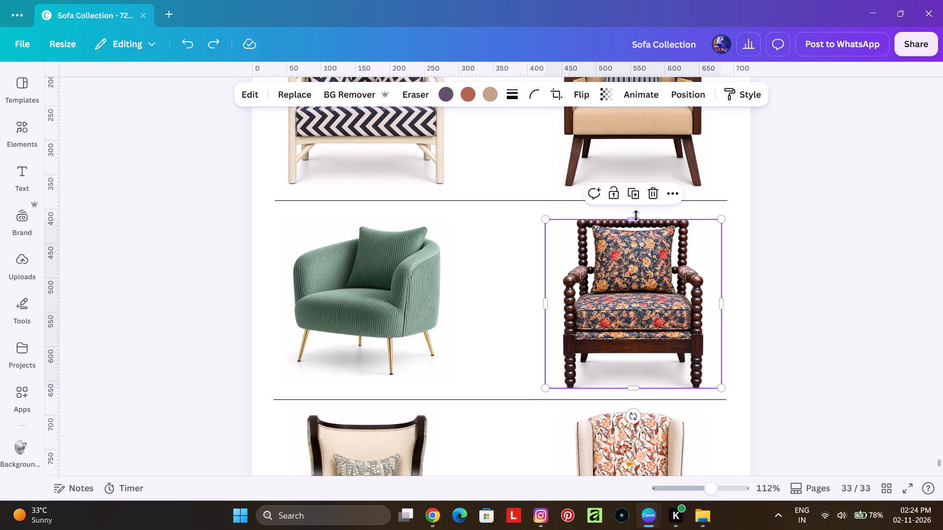
left_click_drag(636, 219, 638, 214)
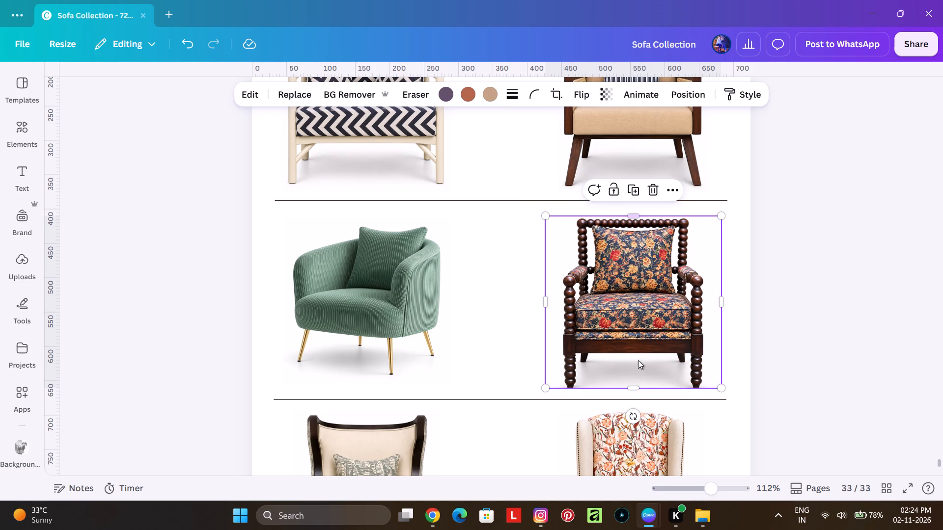
left_click(638, 391)
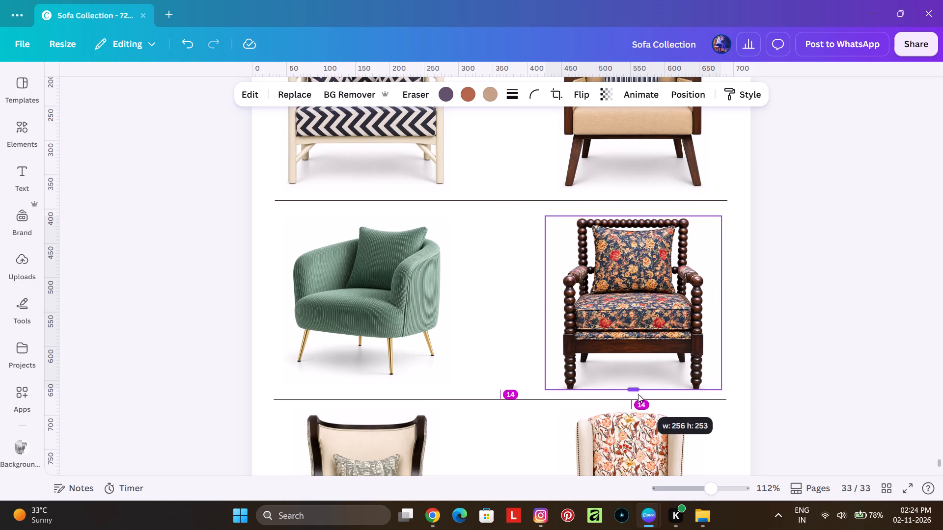
left_click_drag(636, 387, 636, 394)
left_click(798, 327)
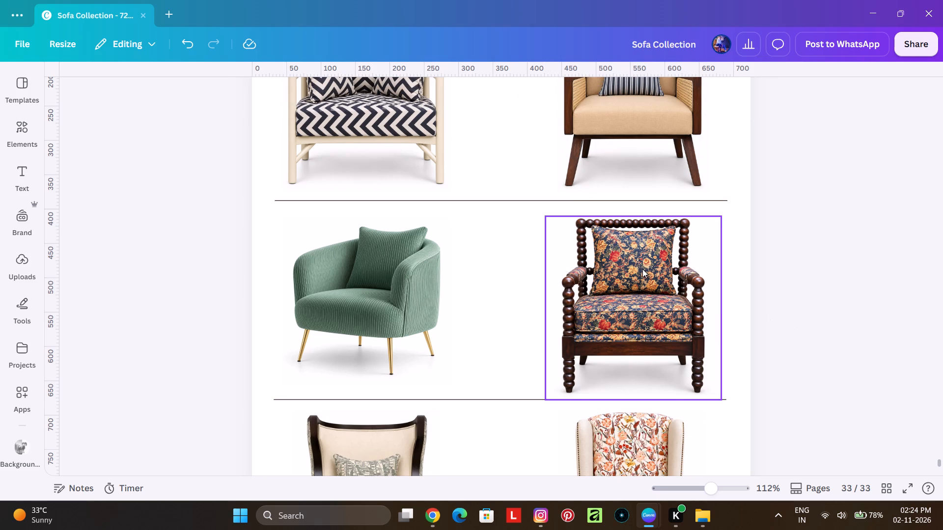
Move the beaded-frame floral armchair up slightly to sit between the two divider lines of page 33's middle row.
left_click(642, 269)
left_click_drag(642, 272, 644, 268)
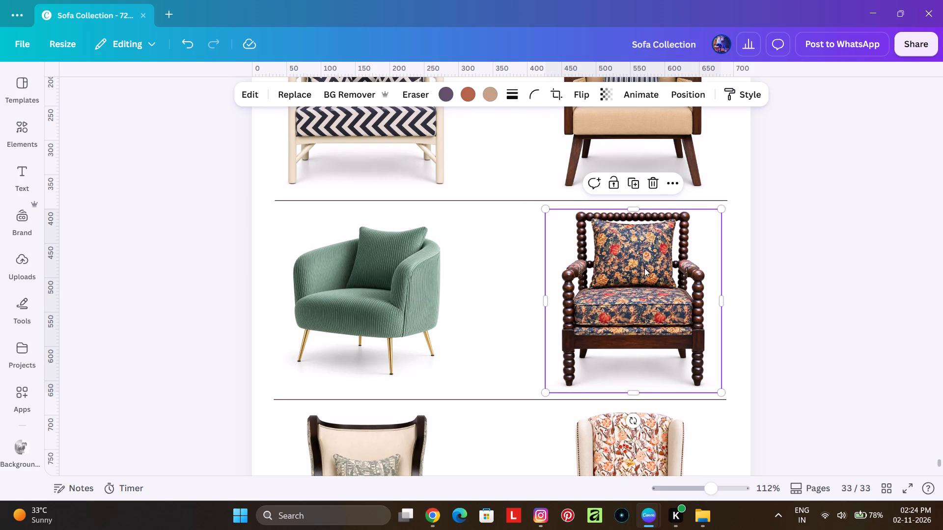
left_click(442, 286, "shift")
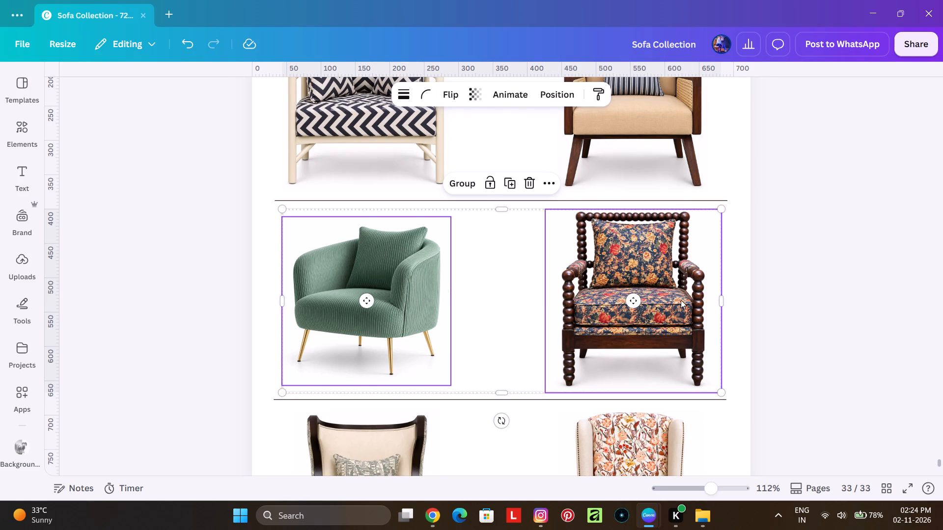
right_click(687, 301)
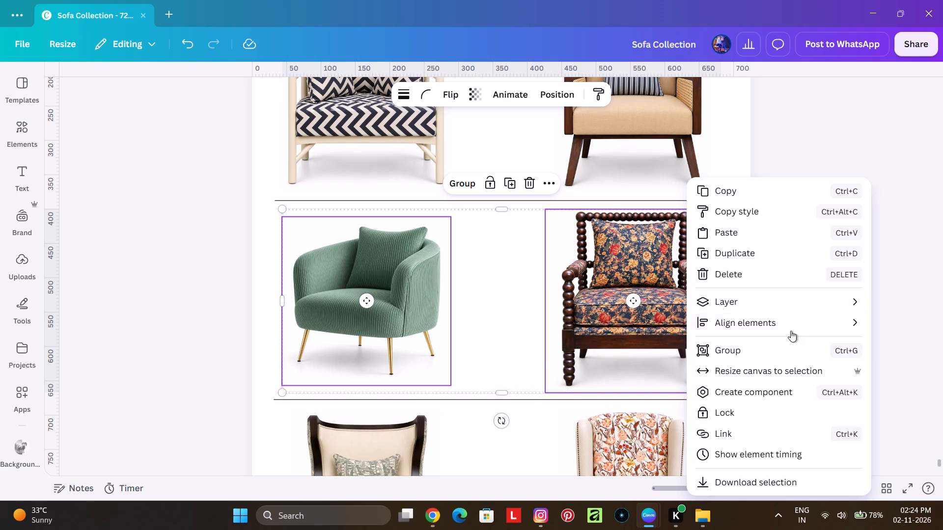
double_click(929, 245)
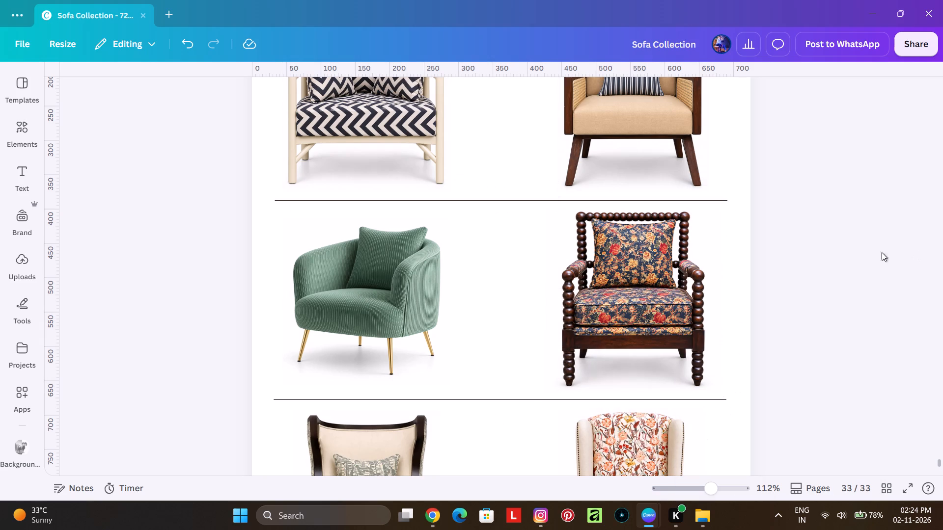
Center-align page 33's three second-column armchairs with each other and space them evenly.
scroll(704, 220, "down", 1, "shift")
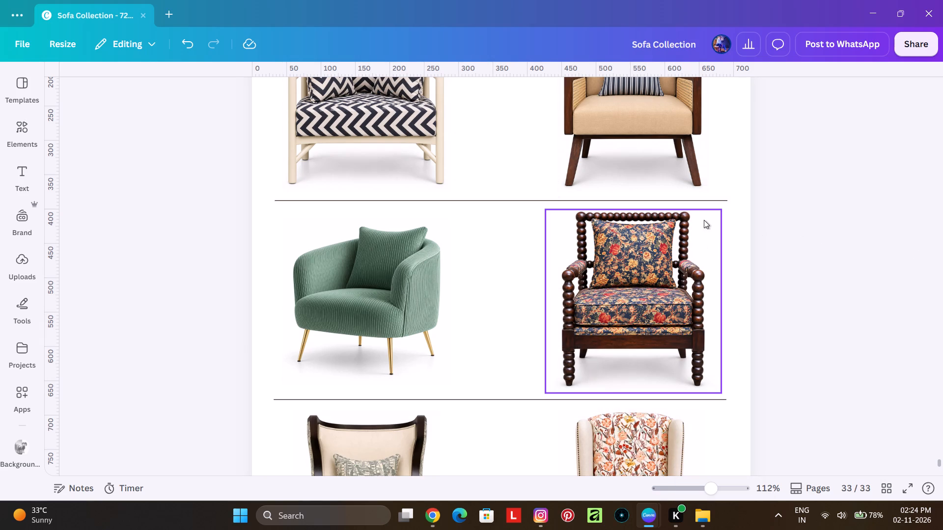
scroll(704, 220, "down", 1, "shift")
scroll(653, 217, "down", 3, "ctrl")
left_click(608, 179)
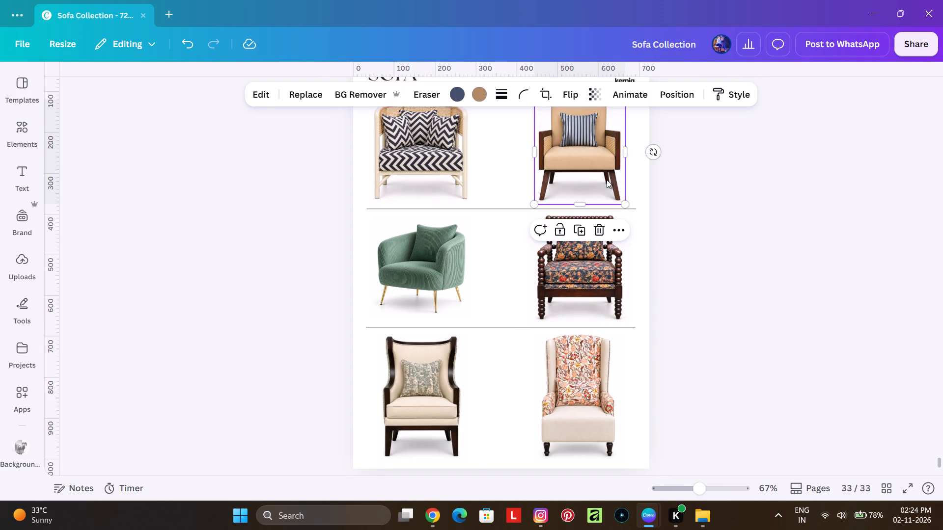
left_click(601, 274, "shift")
left_click(597, 391, "shift")
right_click(597, 405)
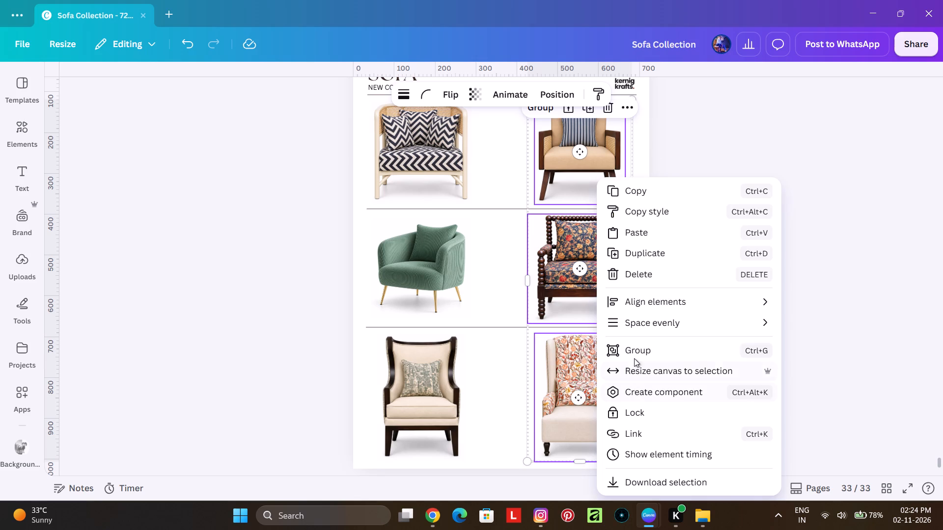
left_click(810, 325)
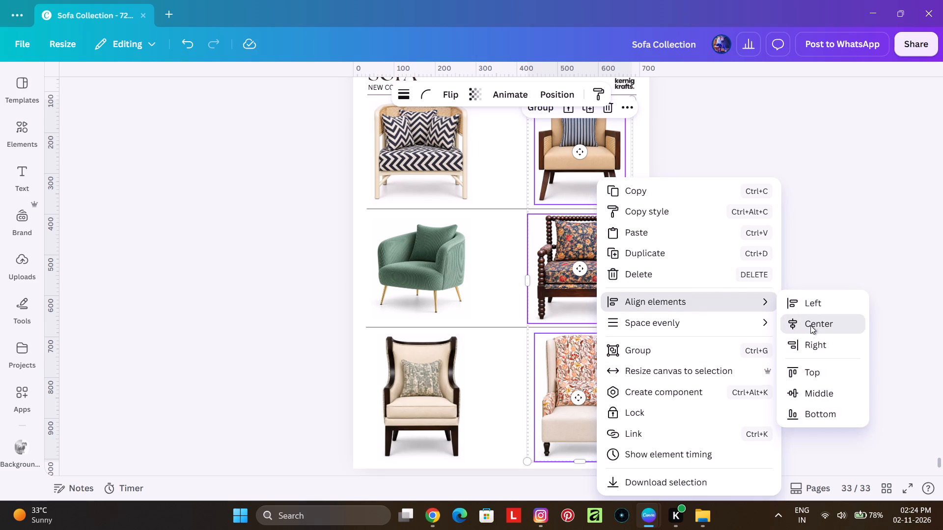
right_click(581, 276)
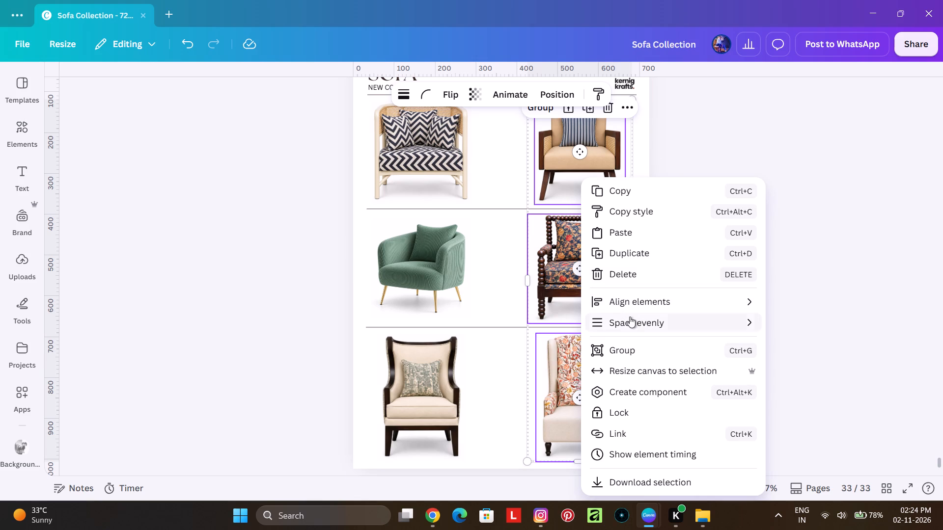
left_click(822, 326)
left_click(815, 272)
Review the chair layout on pages 31 to 33 and compare it with the preceding sofa pages back to page 28.
scroll(798, 280, "down", 3, "ctrl")
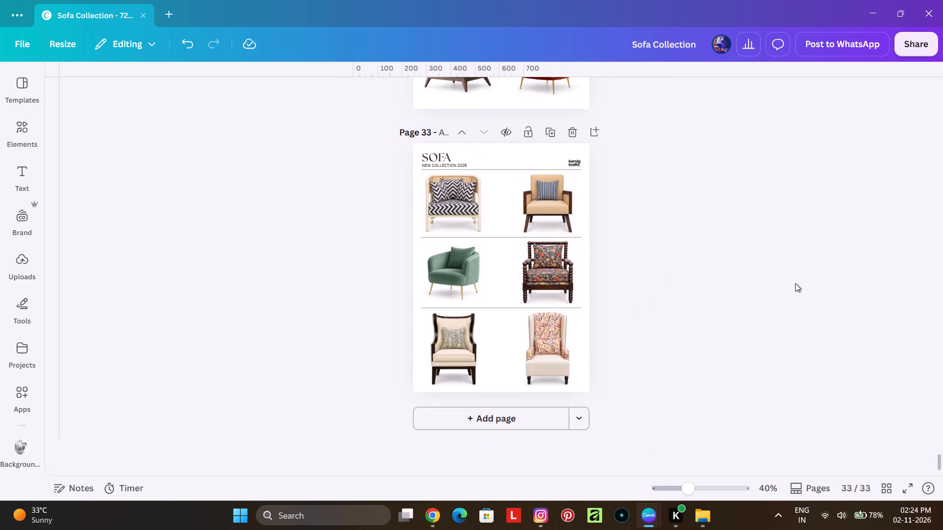
scroll(567, 315, "up", 4)
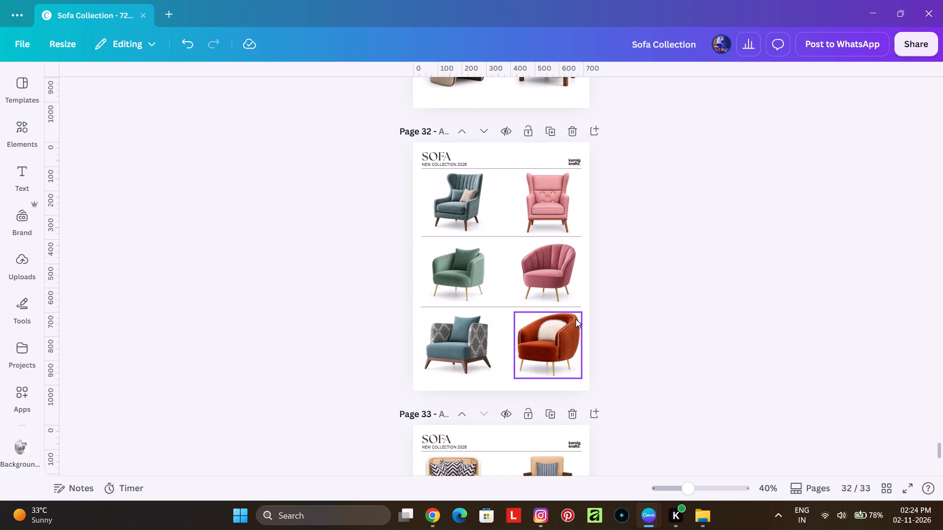
scroll(623, 312, "up", 2)
scroll(618, 270, "down", 8)
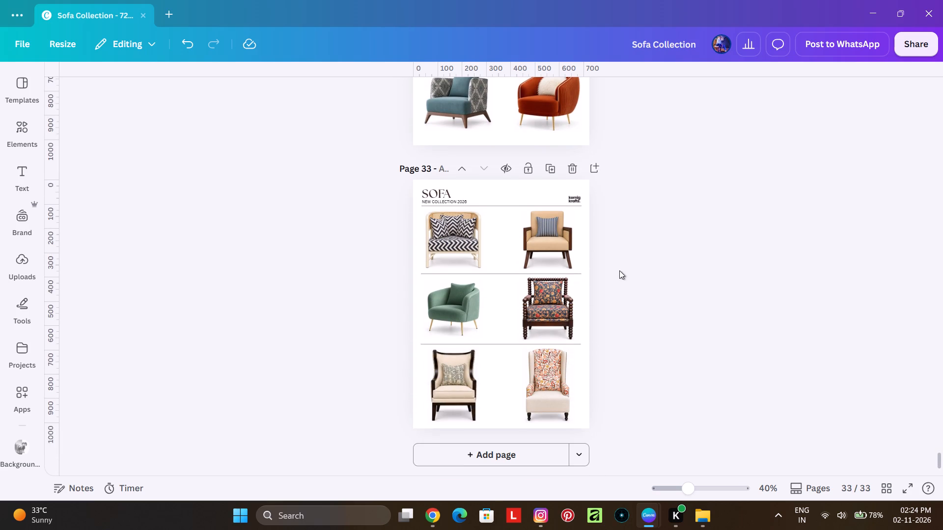
scroll(626, 273, "up", 9)
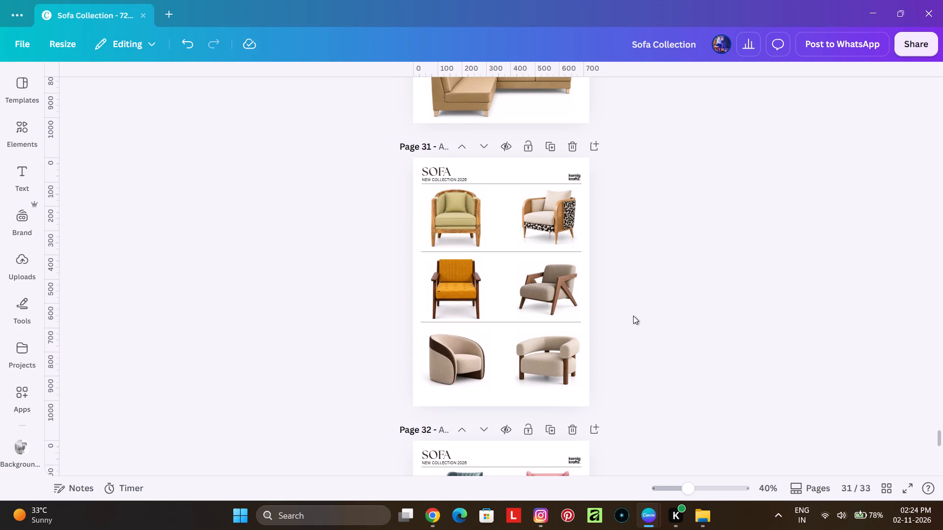
scroll(633, 292, "down", 4)
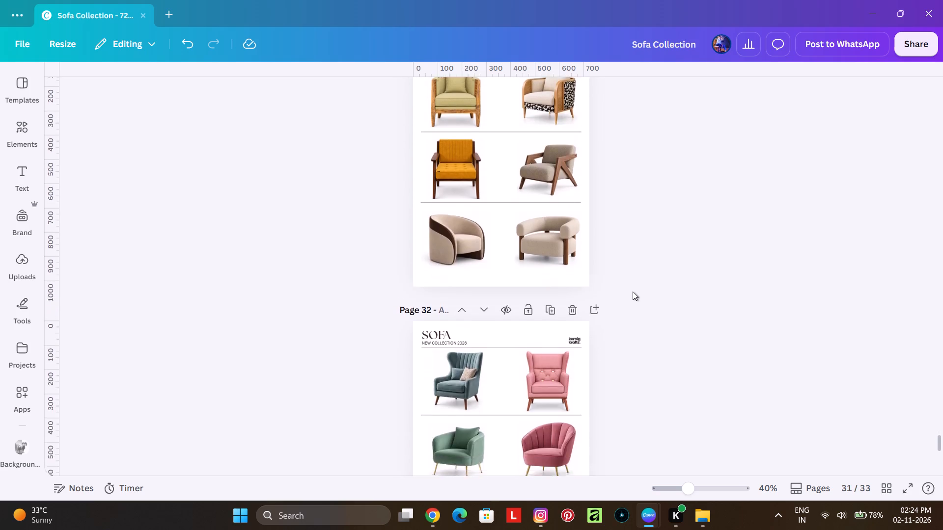
scroll(633, 291, "down", 6)
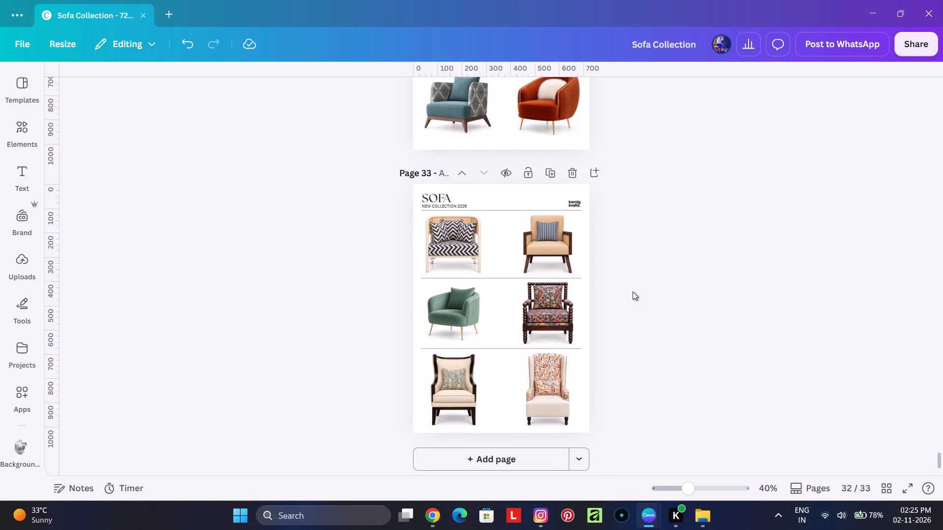
scroll(633, 291, "down", 2)
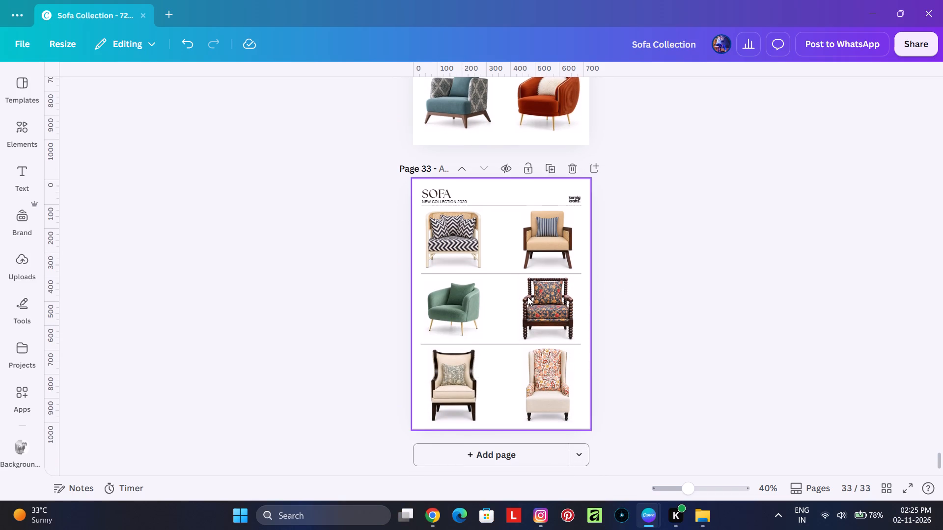
scroll(527, 297, "up", 12)
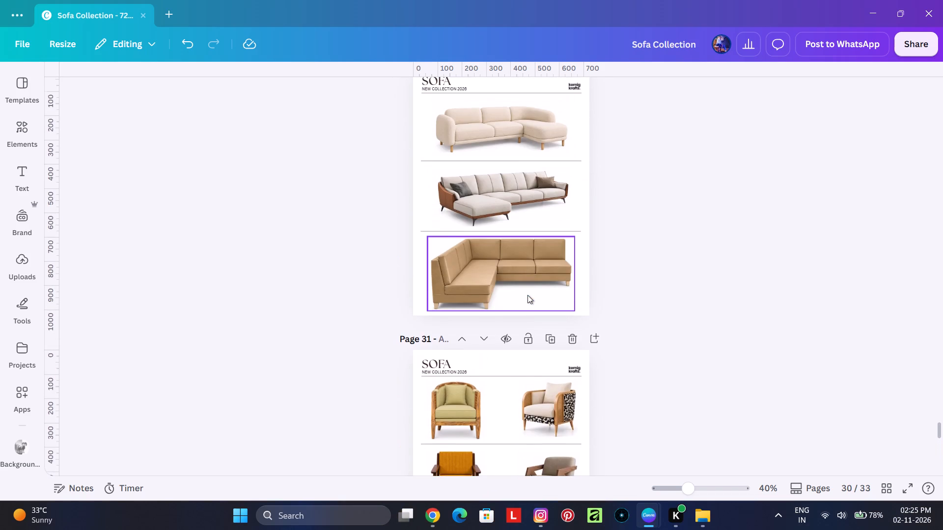
scroll(527, 295, "up", 11)
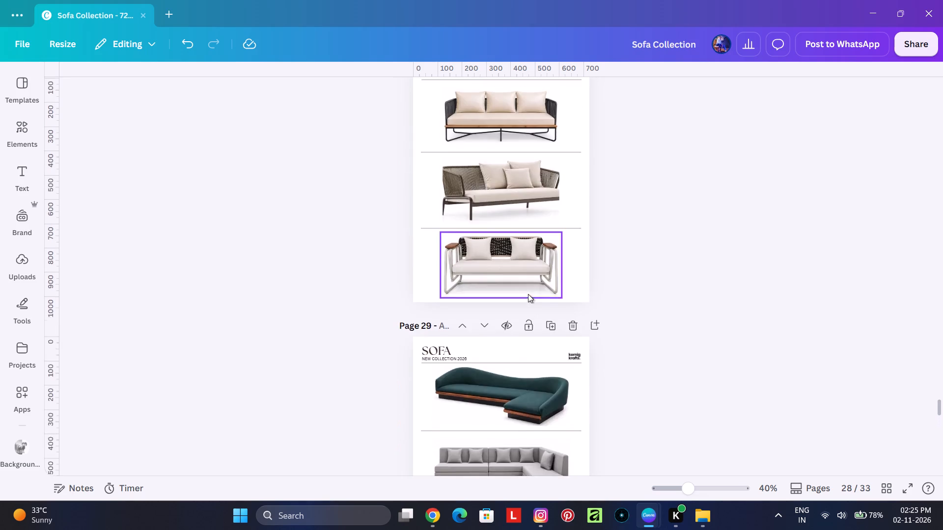
scroll(528, 294, "down", 17)
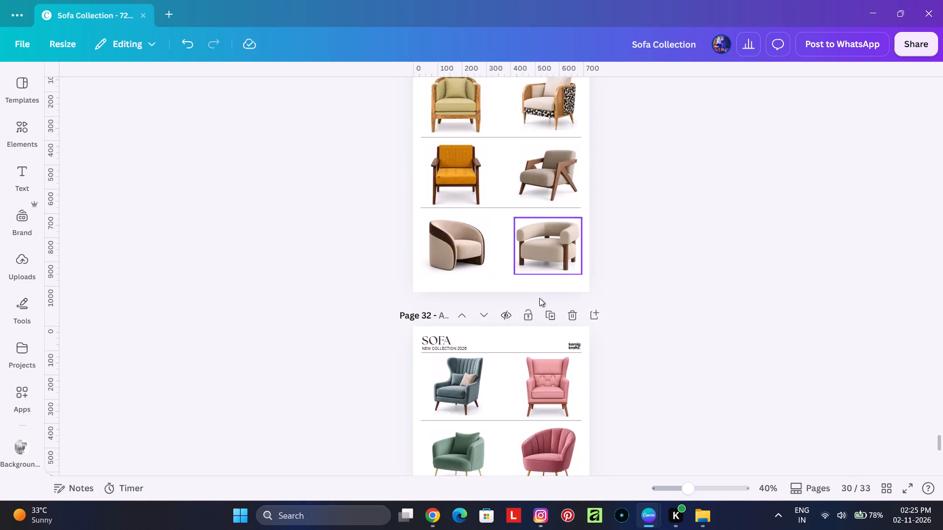
scroll(539, 298, "down", 10)
Move the eight uploaded armchair images already used on pages 31 to 33 to Trash, leaving the unused chair uploads.
left_click(28, 255)
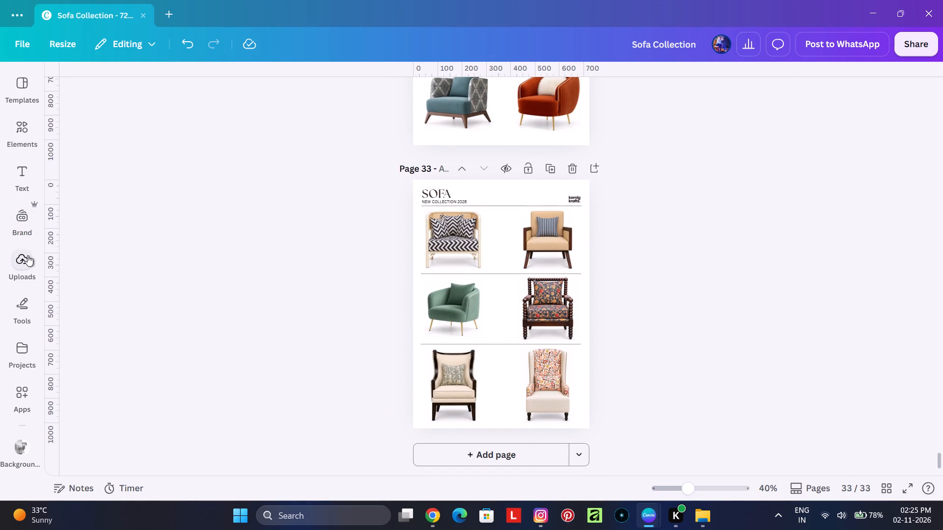
scroll(175, 307, "up", 5)
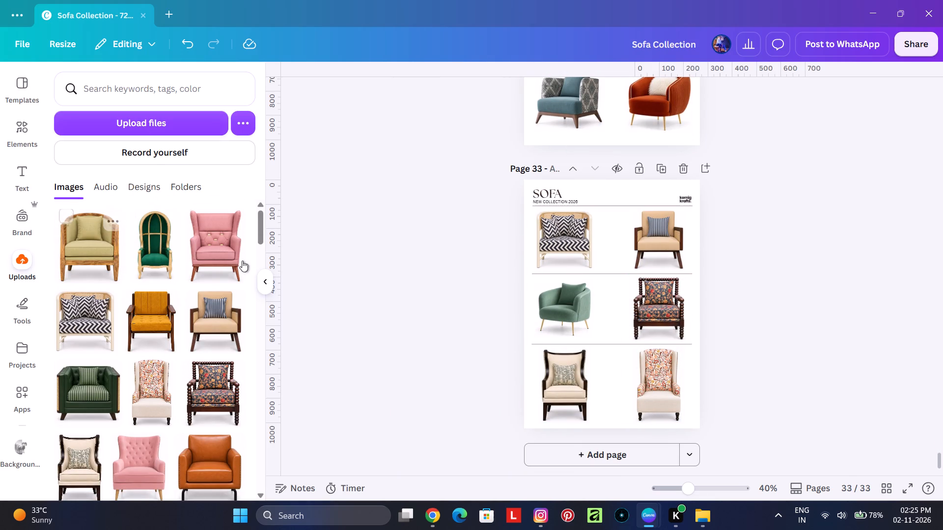
scroll(425, 273, "up", 8)
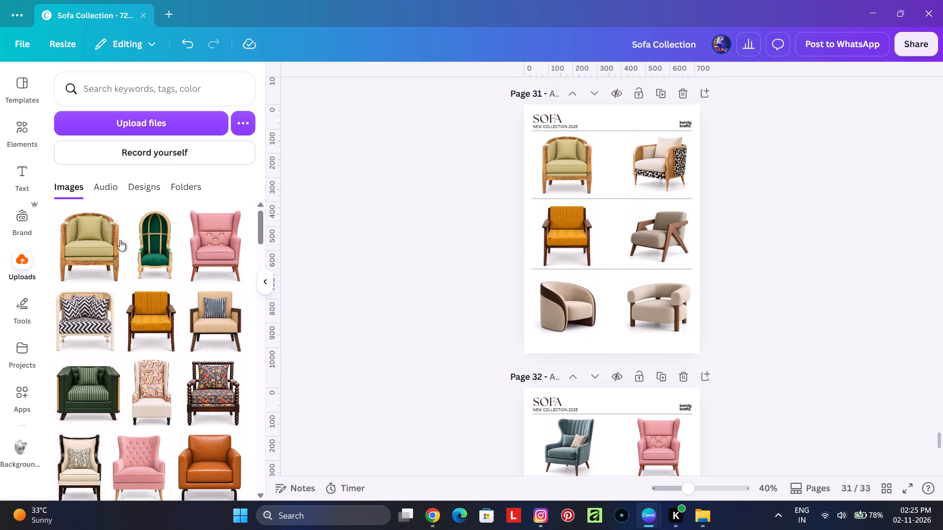
left_click(67, 221)
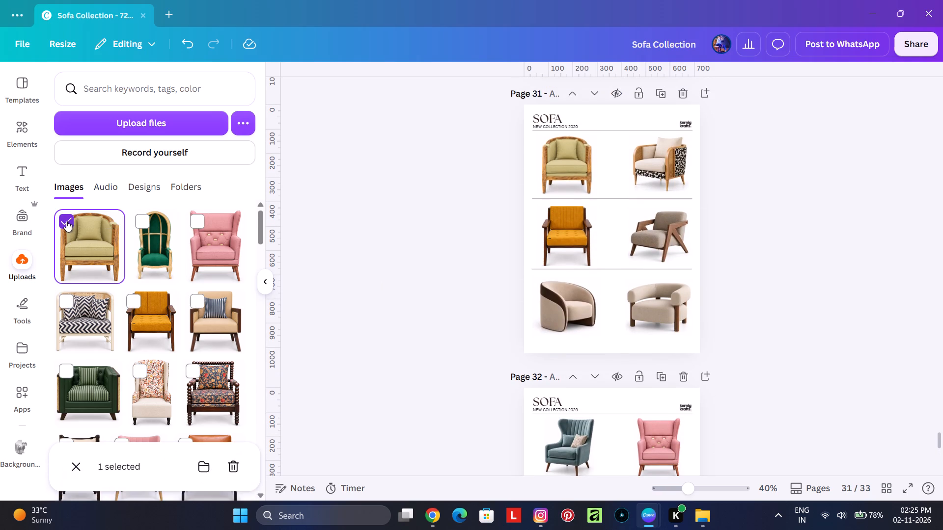
left_click(69, 303)
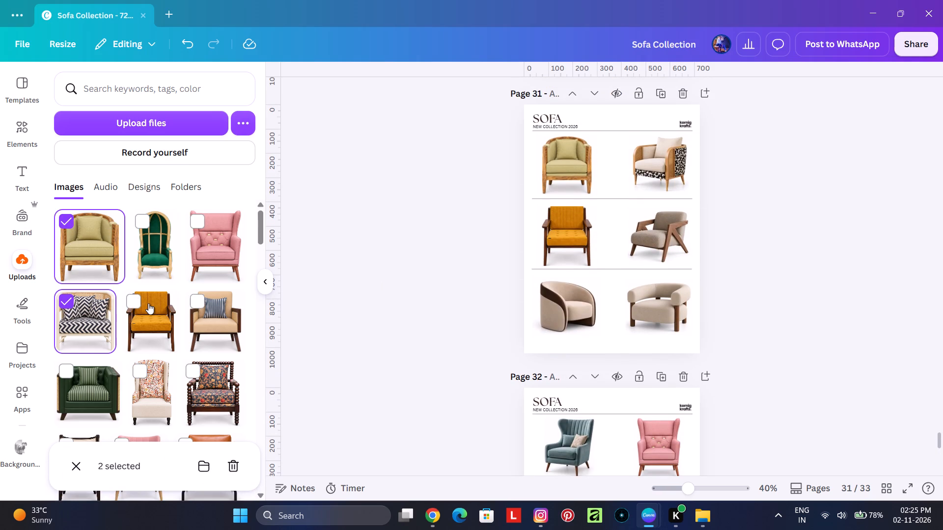
left_click(131, 300)
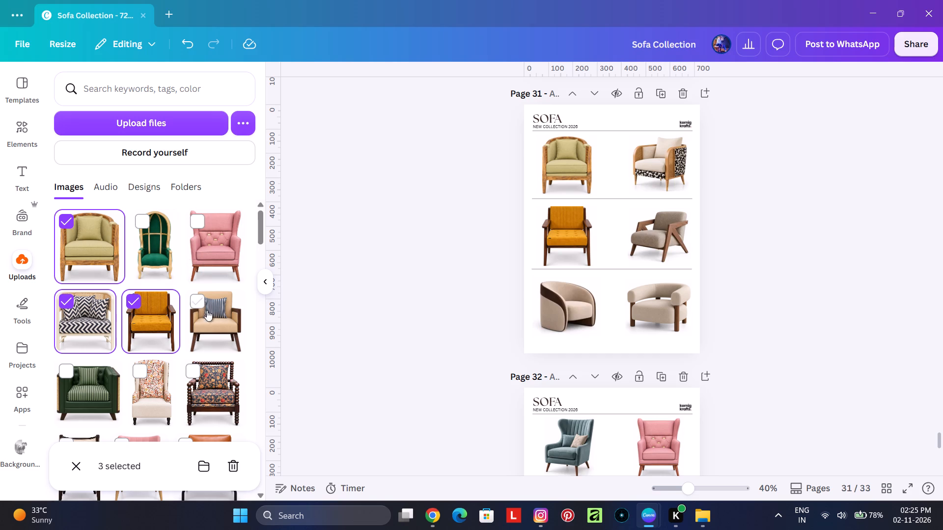
scroll(178, 313, "down", 1)
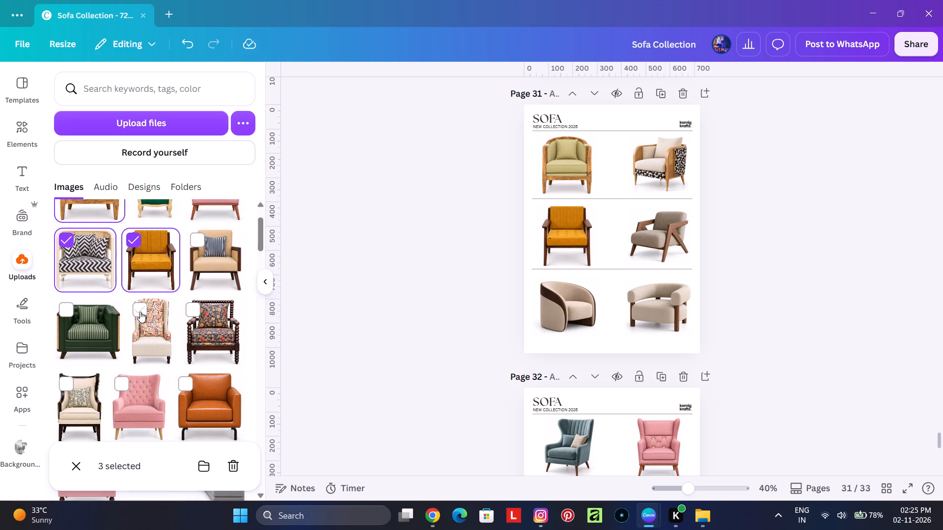
left_click(140, 312)
scroll(403, 321, "down", 3)
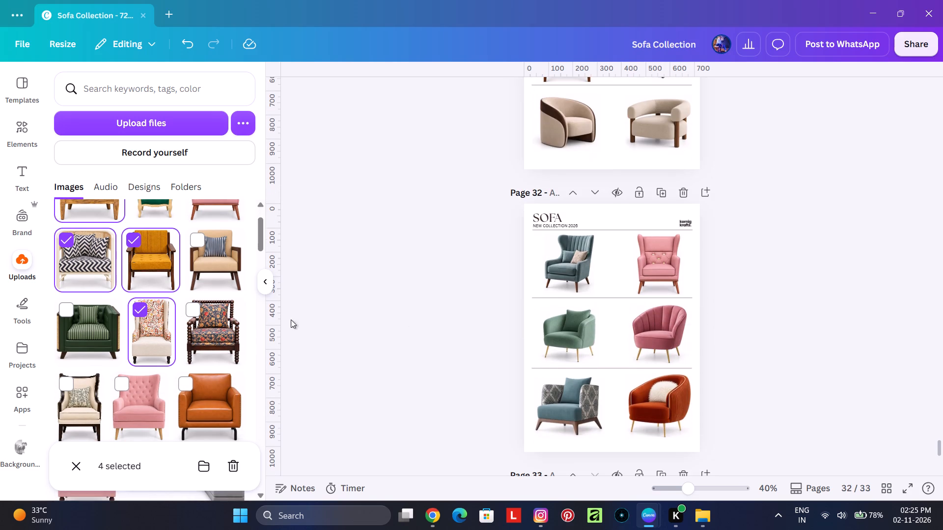
left_click(188, 314)
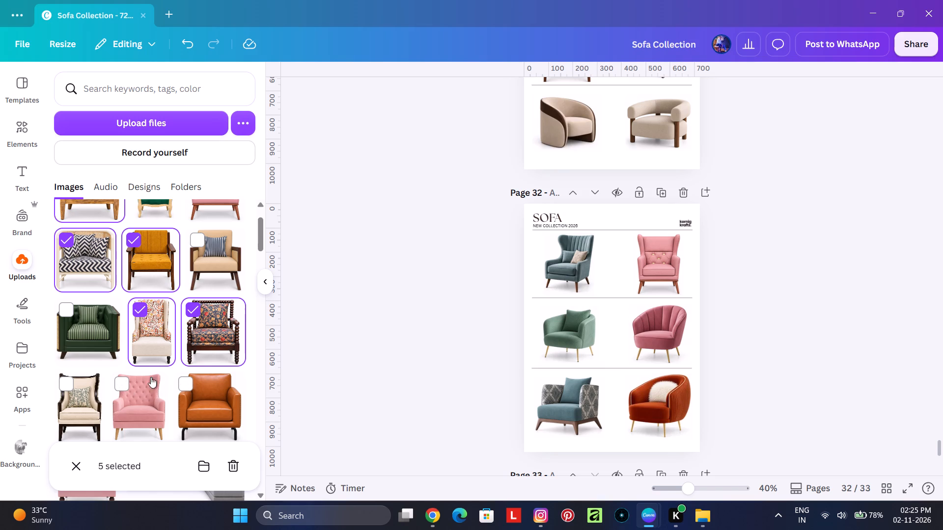
left_click(64, 379)
scroll(142, 353, "down", 1)
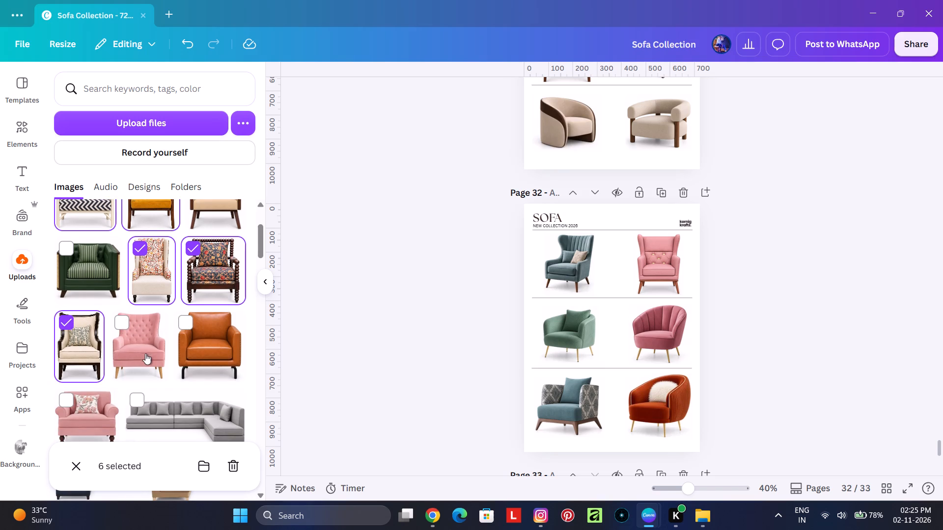
scroll(373, 362, "down", 1)
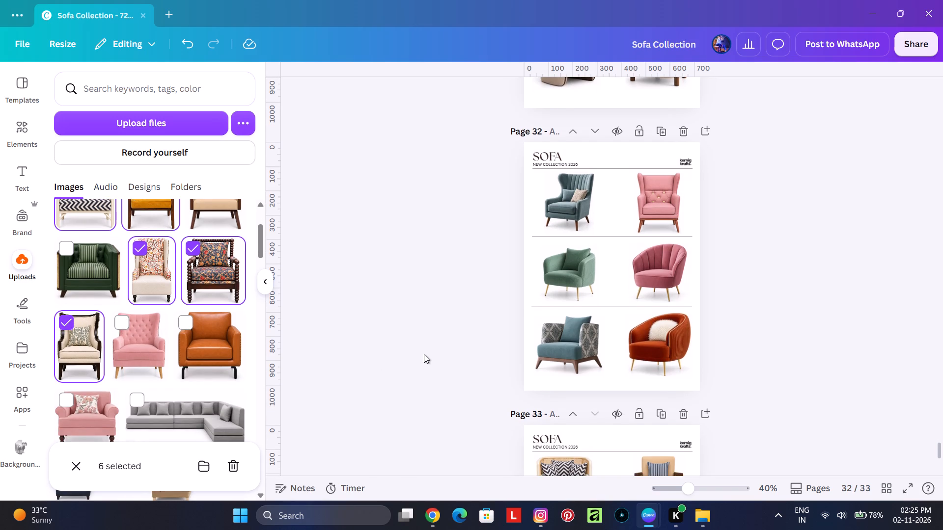
scroll(423, 350, "down", 3)
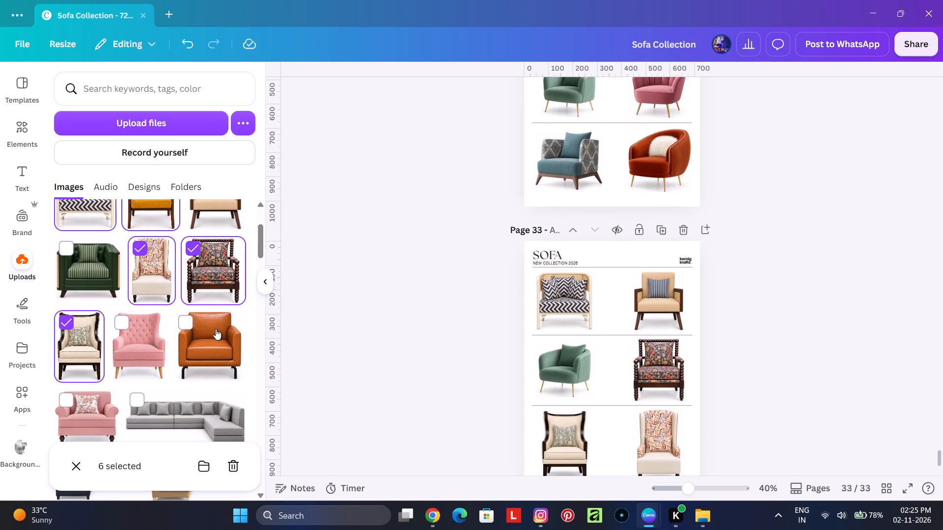
scroll(508, 305, "up", 3)
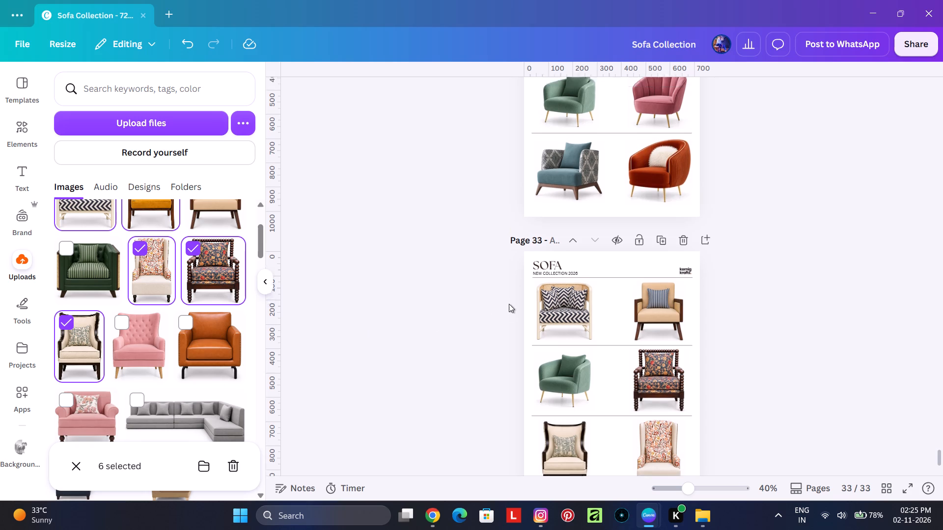
scroll(201, 365, "down", 3)
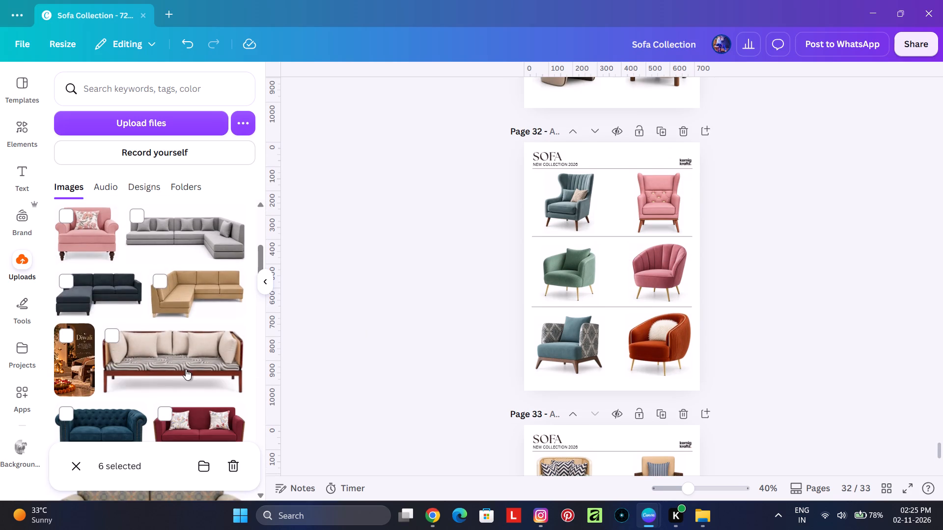
scroll(169, 367, "down", 4)
scroll(169, 366, "up", 10)
left_click(201, 226)
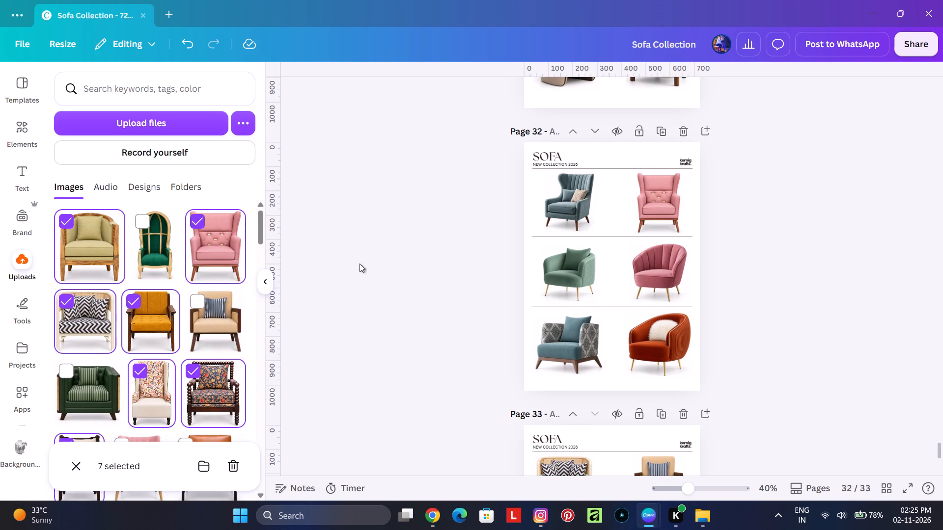
scroll(533, 275, "down", 4)
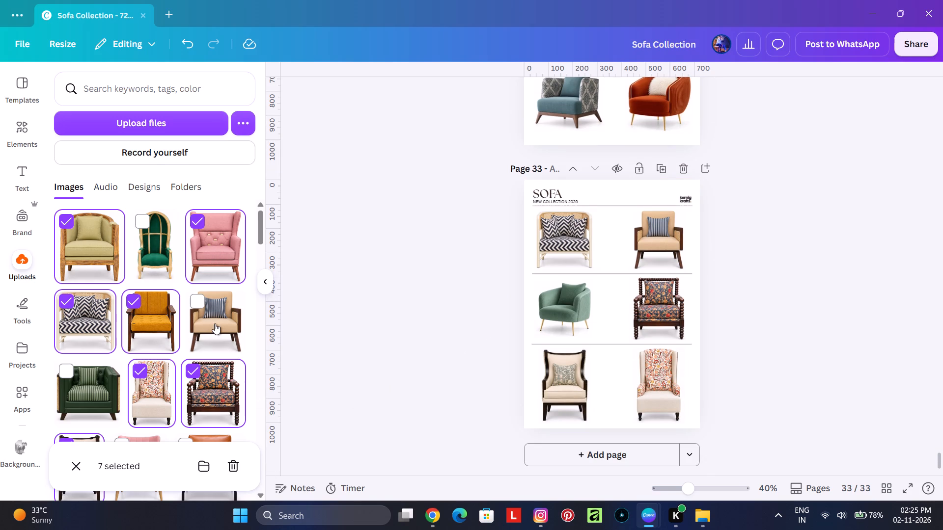
left_click(198, 300)
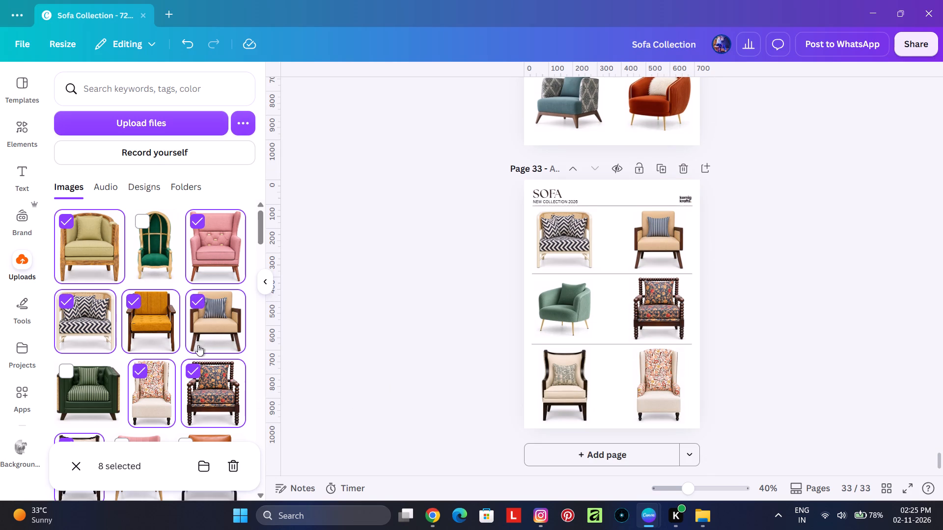
scroll(217, 374, "down", 1)
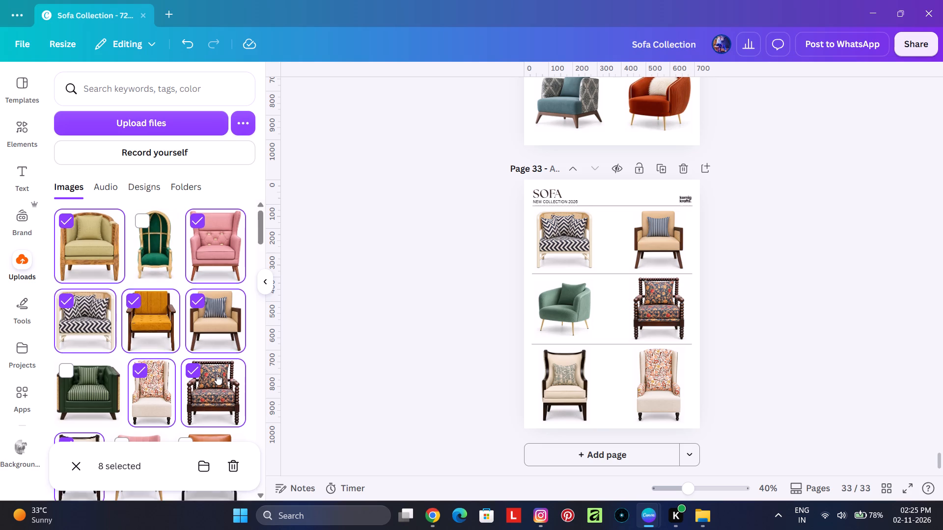
scroll(217, 374, "down", 2)
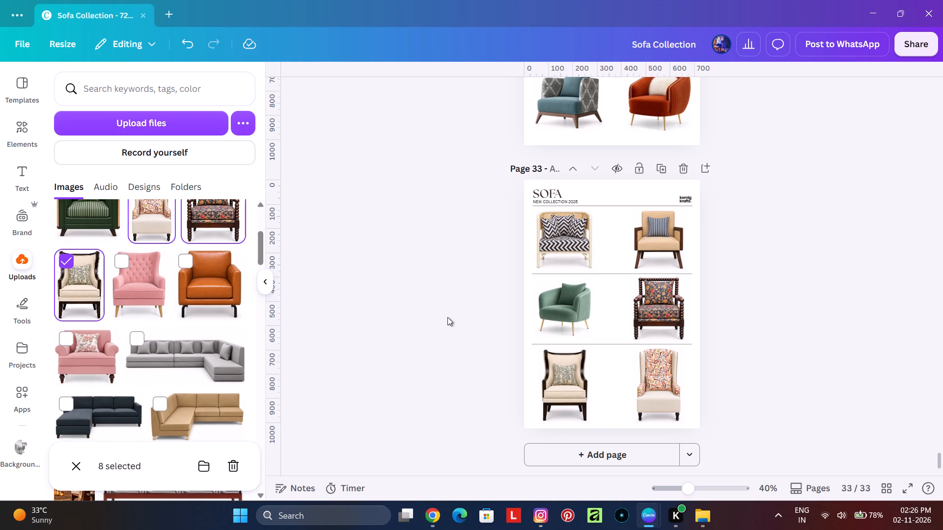
scroll(512, 317, "up", 9)
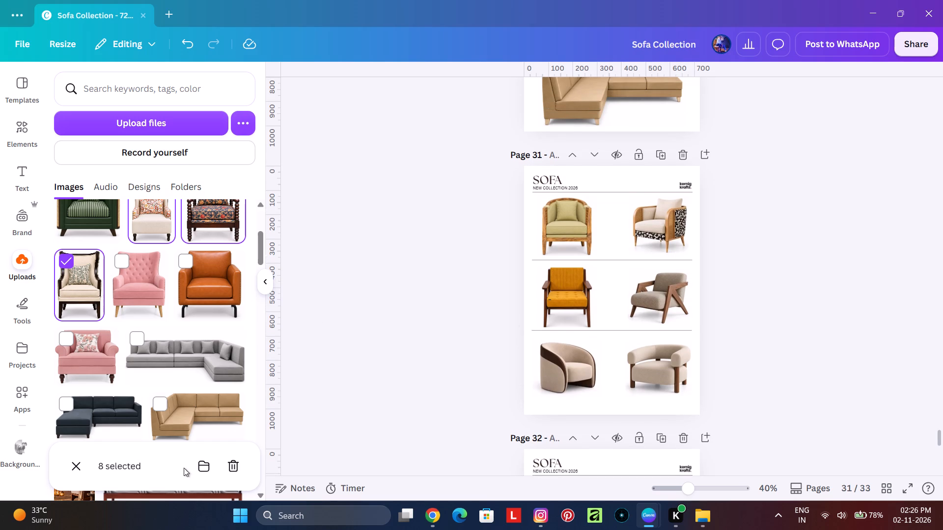
left_click(232, 461)
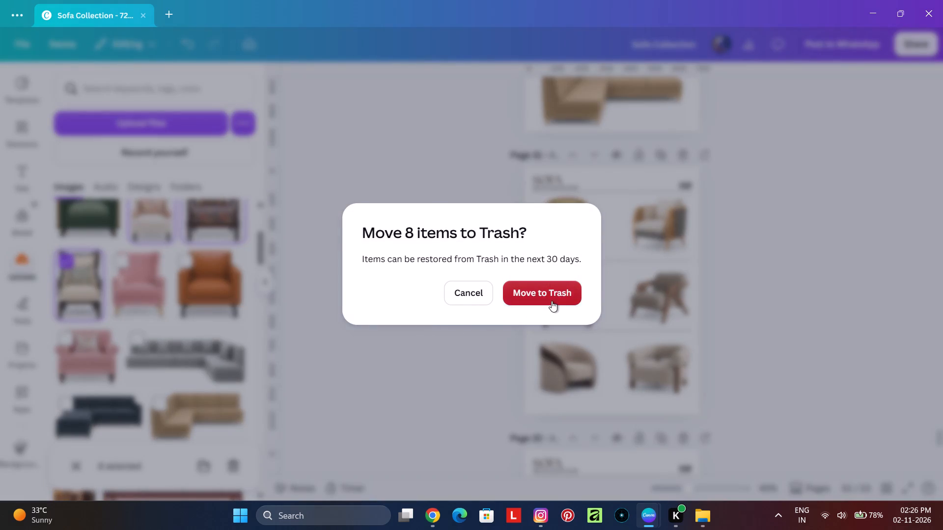
left_click(552, 301)
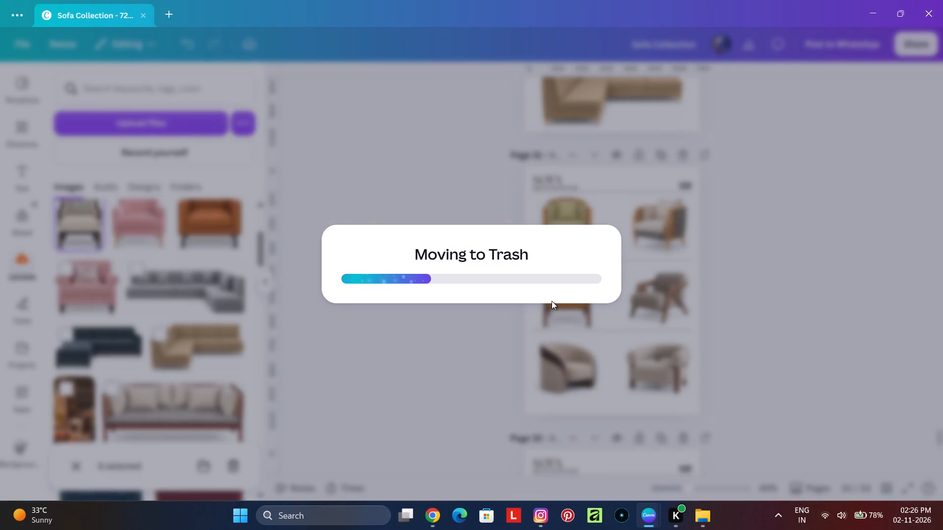
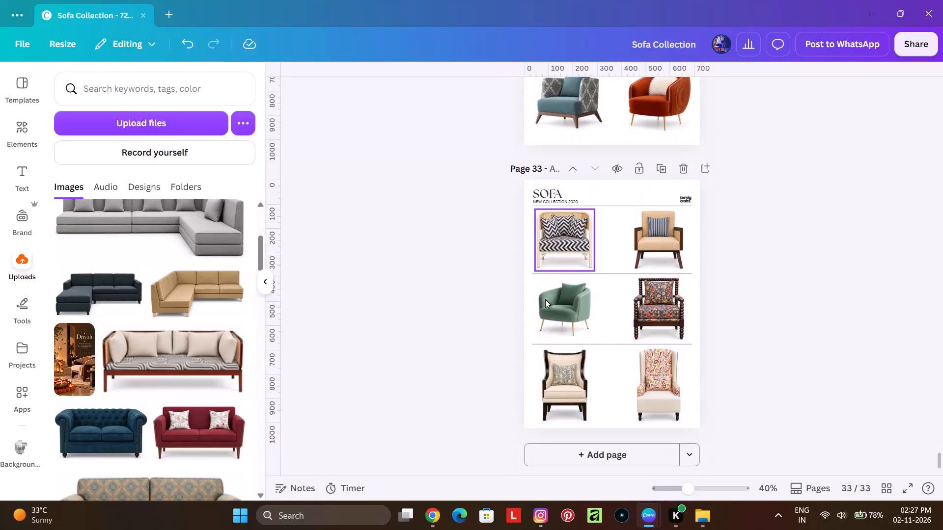
Duplicate page 33 to make a new armchair page directly after it.
left_click(660, 167)
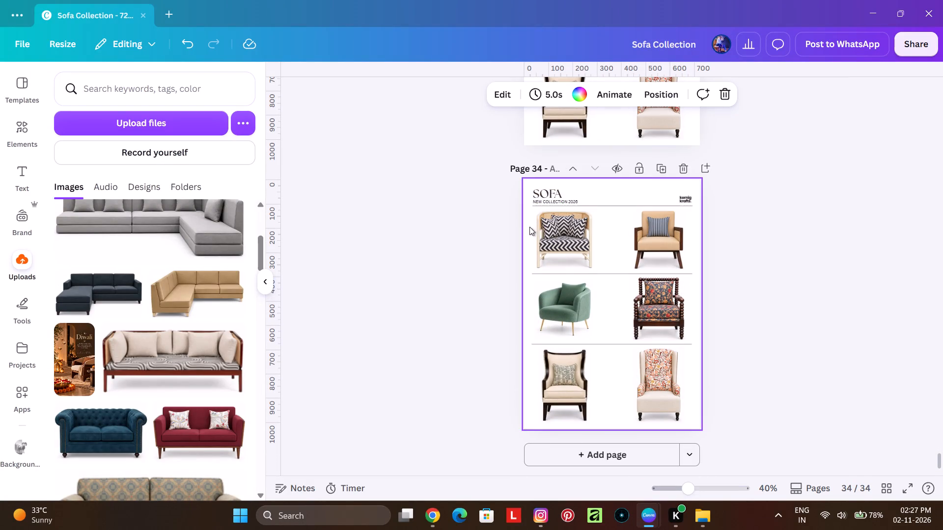
Replace page 34's top-row armchairs with the uploaded green striped armchair in the first column and the orange leather armchair in the second.
scroll(147, 368, "up", 8)
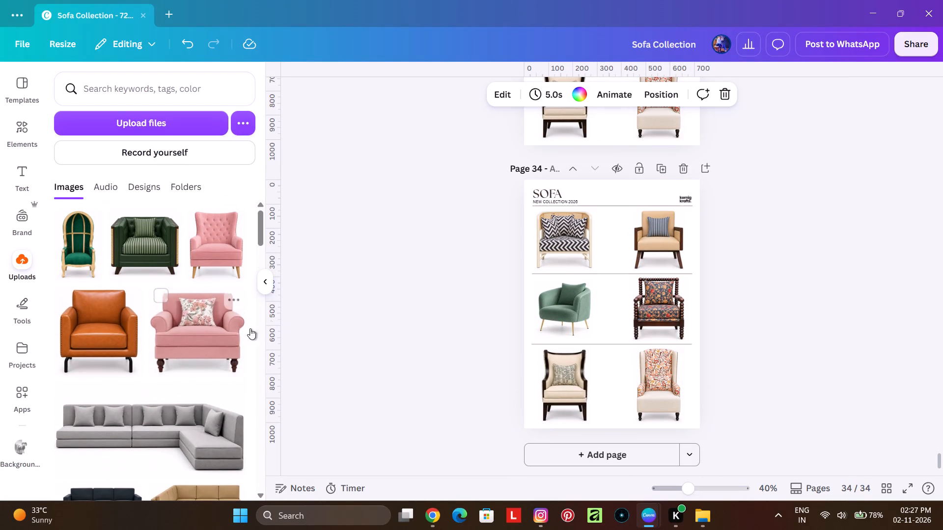
left_click(574, 261)
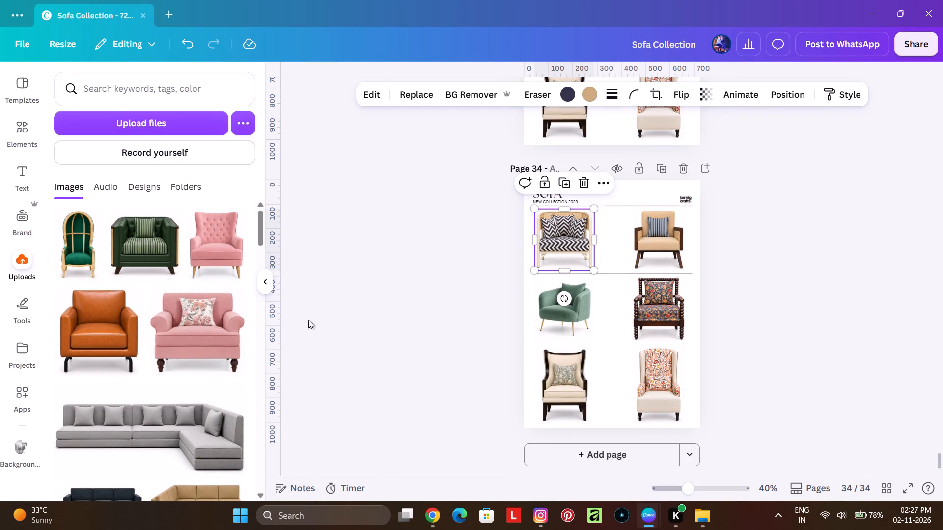
scroll(471, 264, "up", 10)
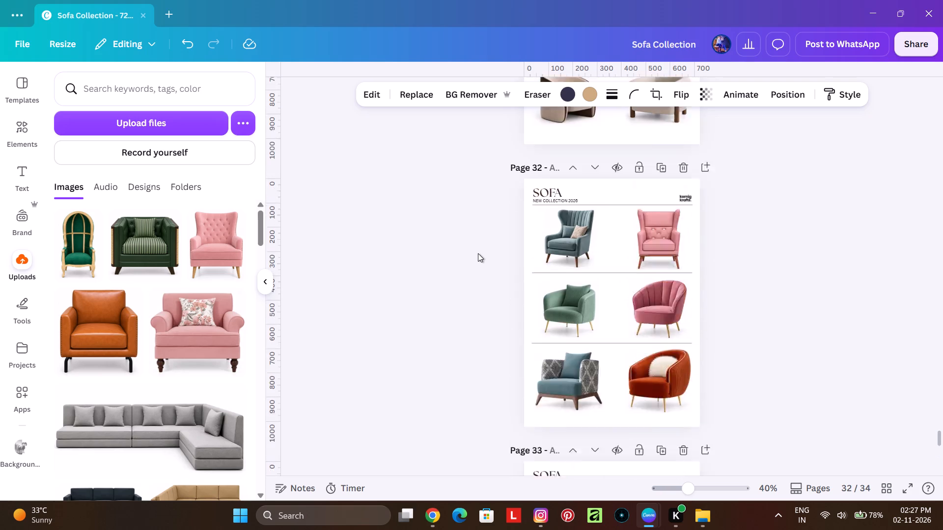
scroll(478, 254, "up", 8)
scroll(479, 257, "down", 5)
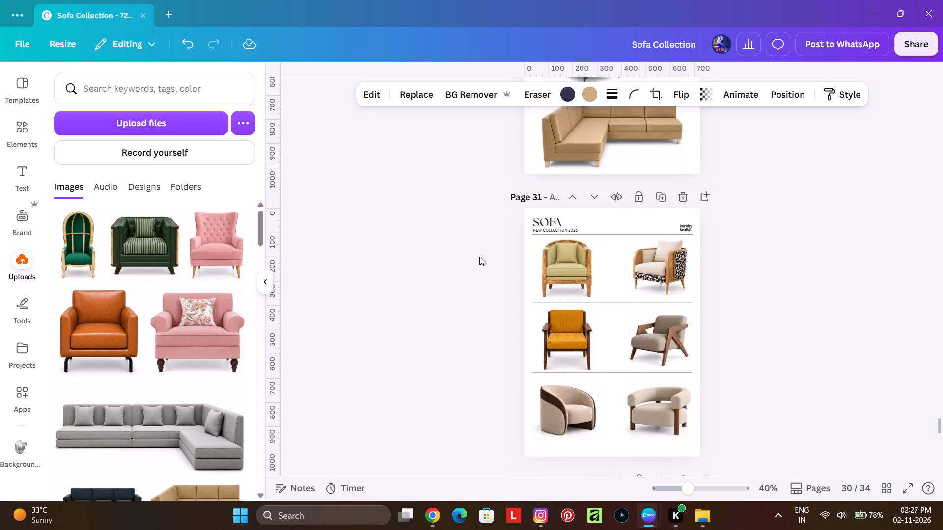
scroll(479, 257, "down", 17)
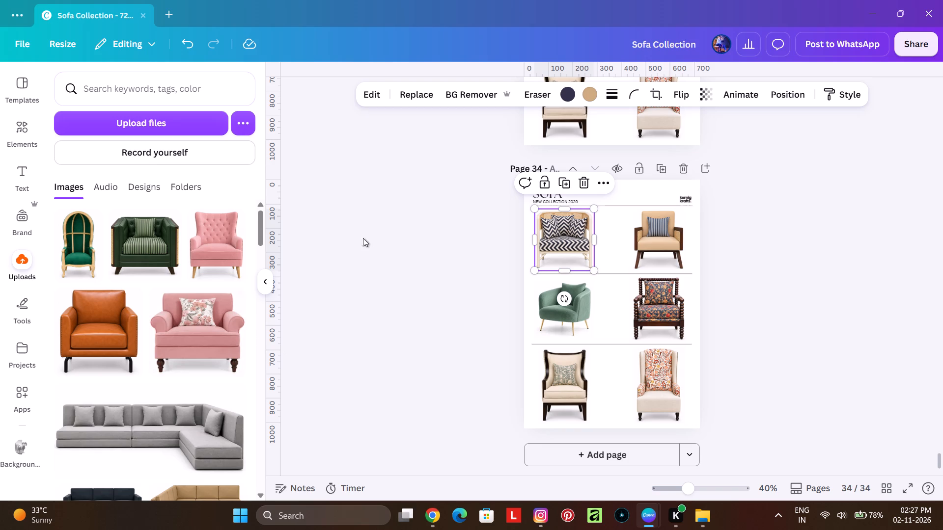
left_click(424, 101)
left_click(139, 266)
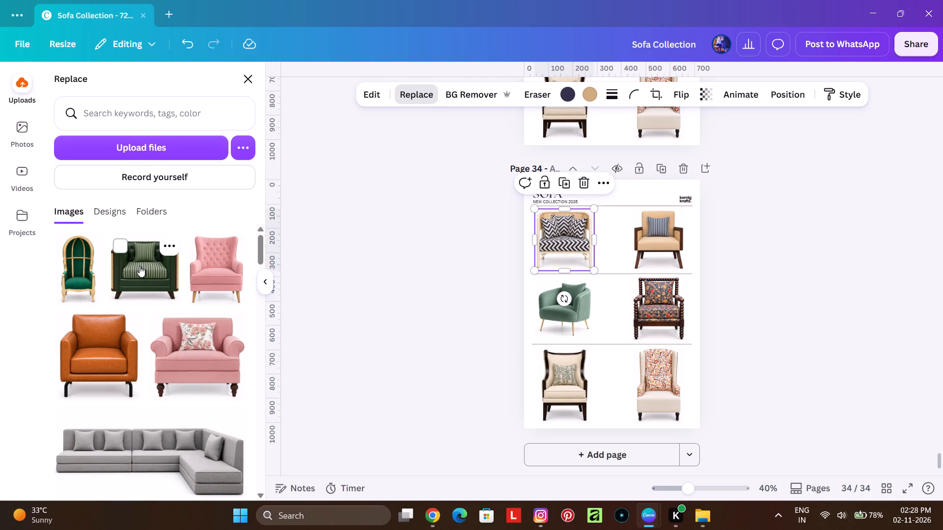
left_click(321, 231)
left_click(670, 238)
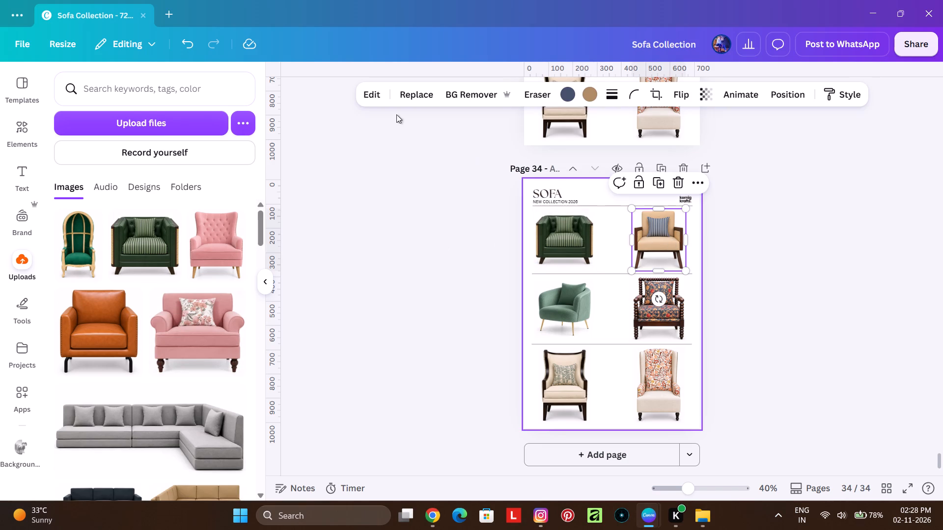
left_click(421, 99)
left_click(117, 359)
left_click(307, 287)
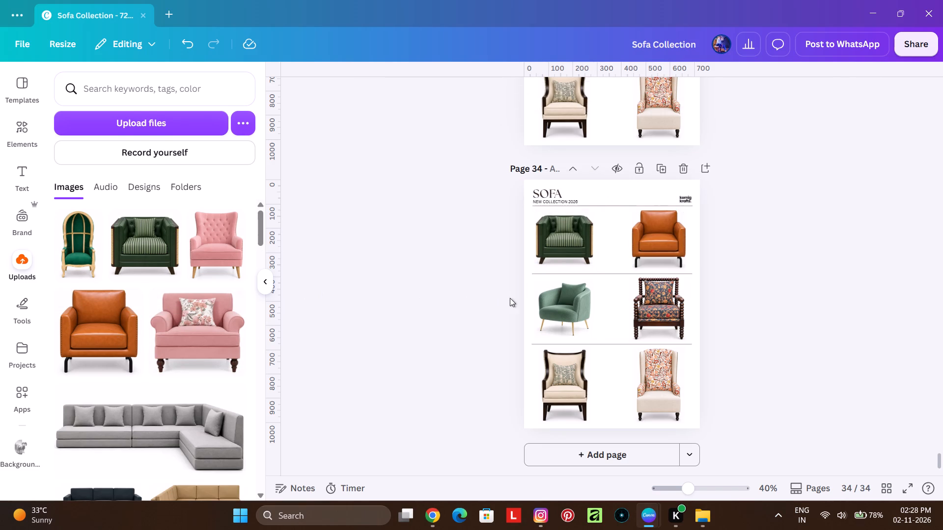
Replace page 34's middle-row armchairs with the pink floral-cushion armchair in the first column and the pink tufted wingback in the second.
left_click(549, 305)
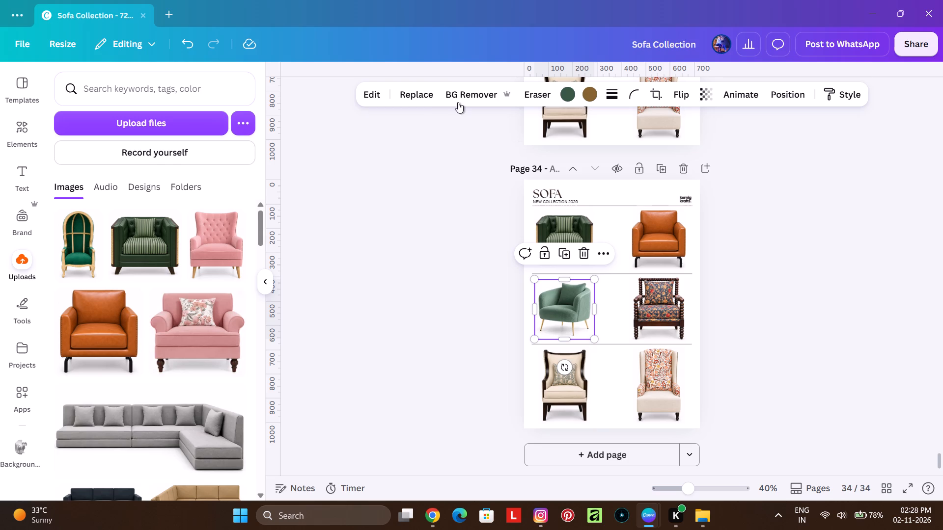
left_click(430, 97)
left_click(196, 356)
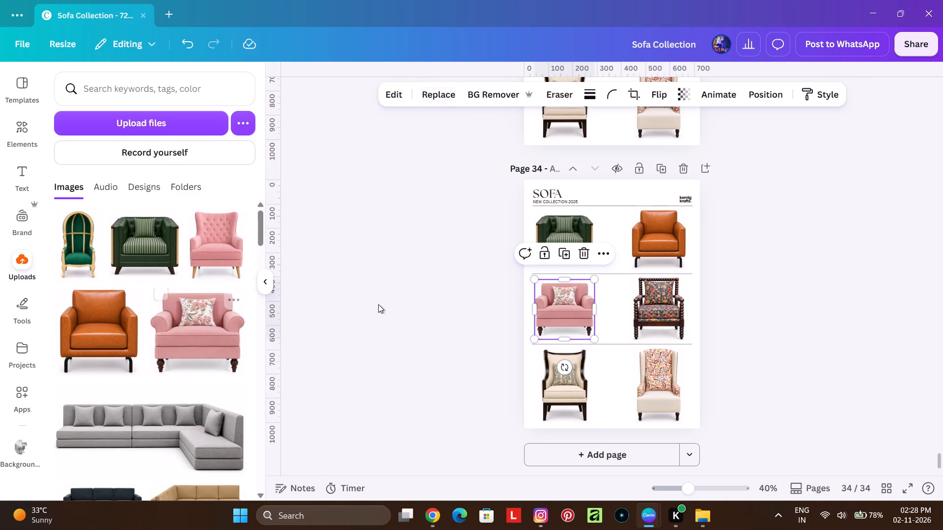
left_click(381, 303)
left_click(659, 299)
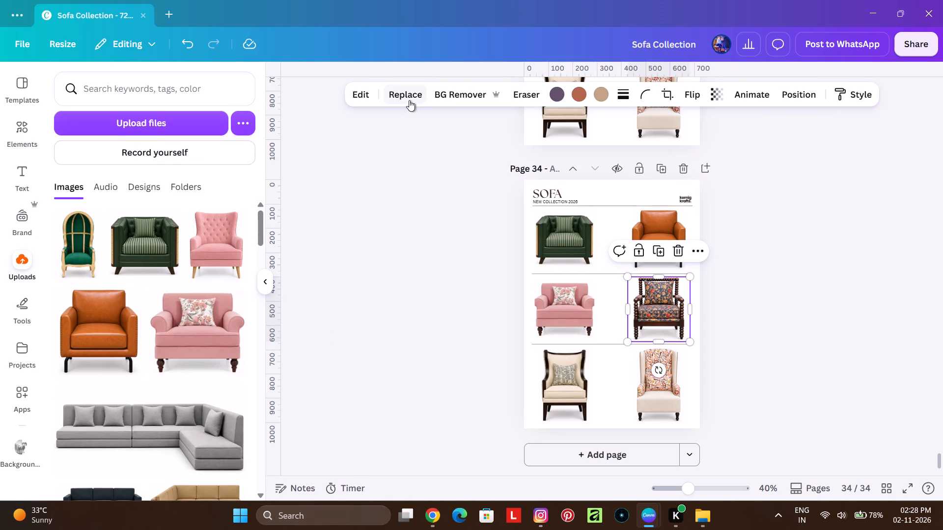
left_click(409, 100)
left_click(227, 282)
left_click(308, 267)
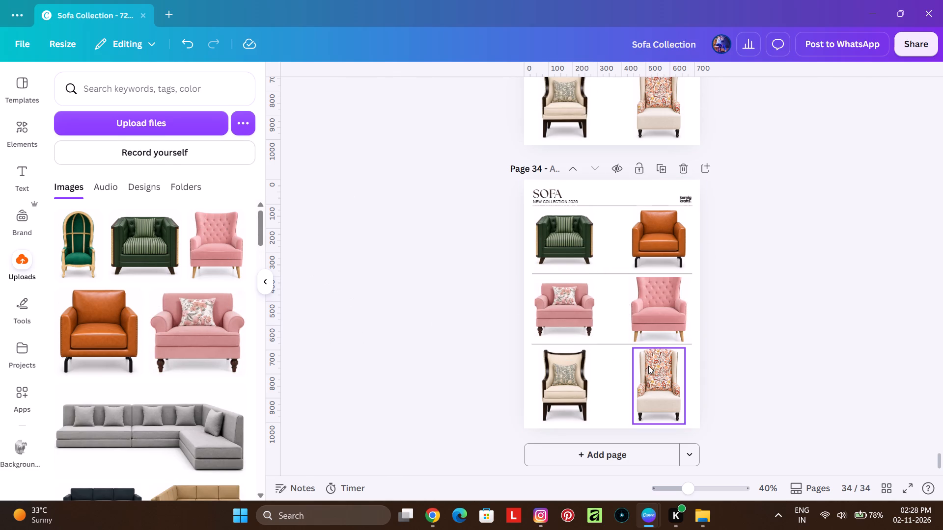
scroll(345, 304, "down", 2)
scroll(183, 332, "up", 2)
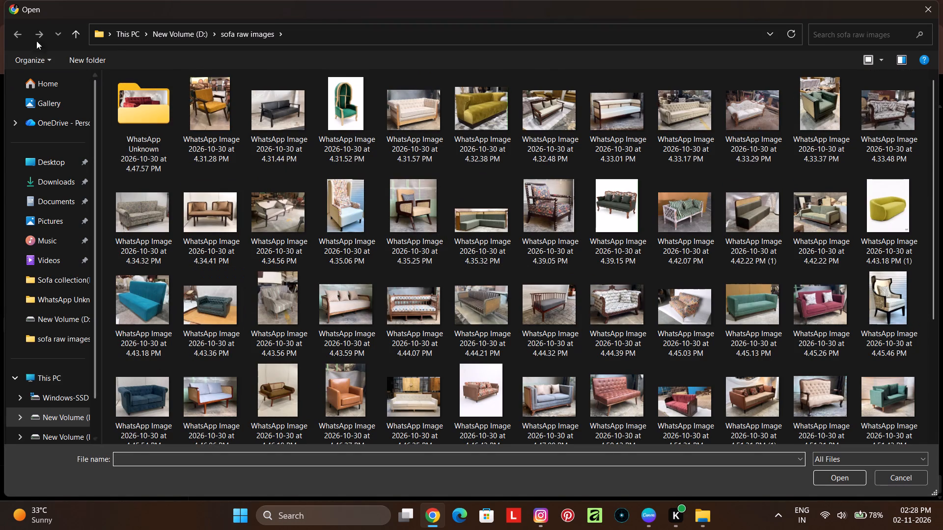
left_click(18, 30)
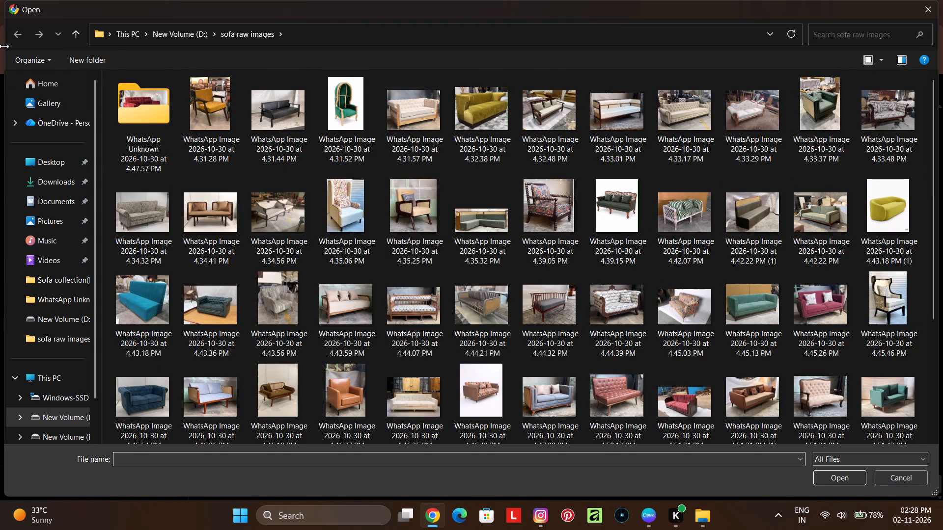
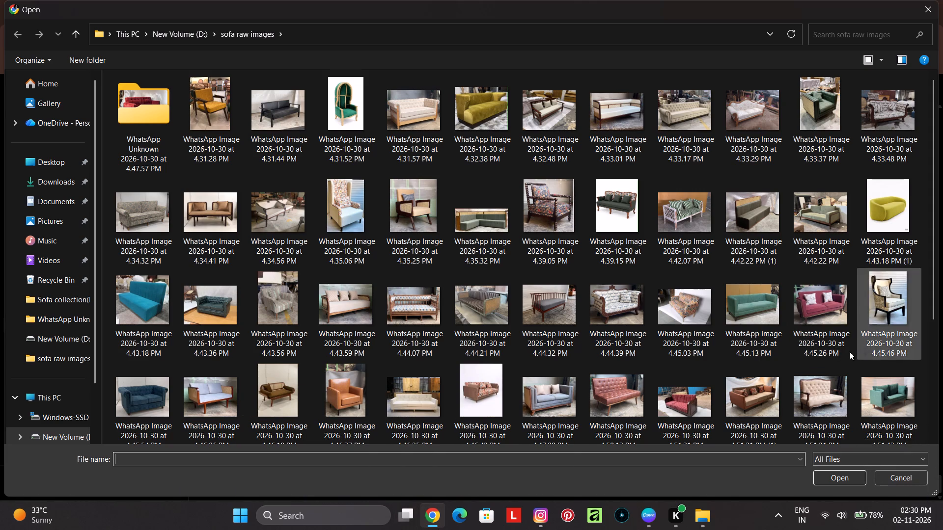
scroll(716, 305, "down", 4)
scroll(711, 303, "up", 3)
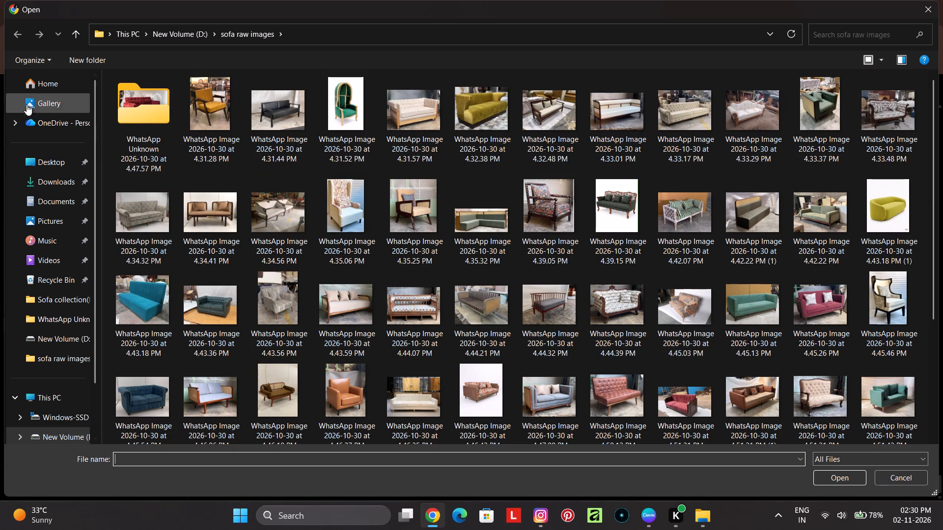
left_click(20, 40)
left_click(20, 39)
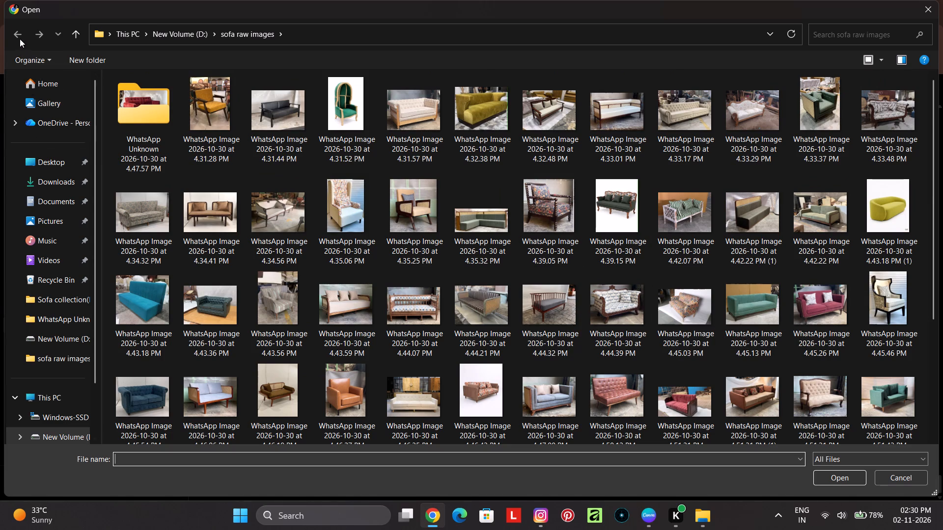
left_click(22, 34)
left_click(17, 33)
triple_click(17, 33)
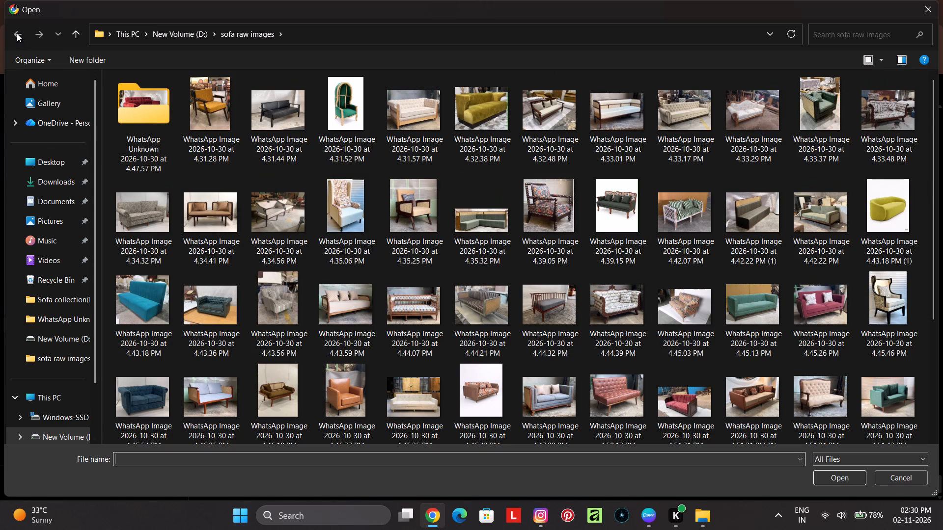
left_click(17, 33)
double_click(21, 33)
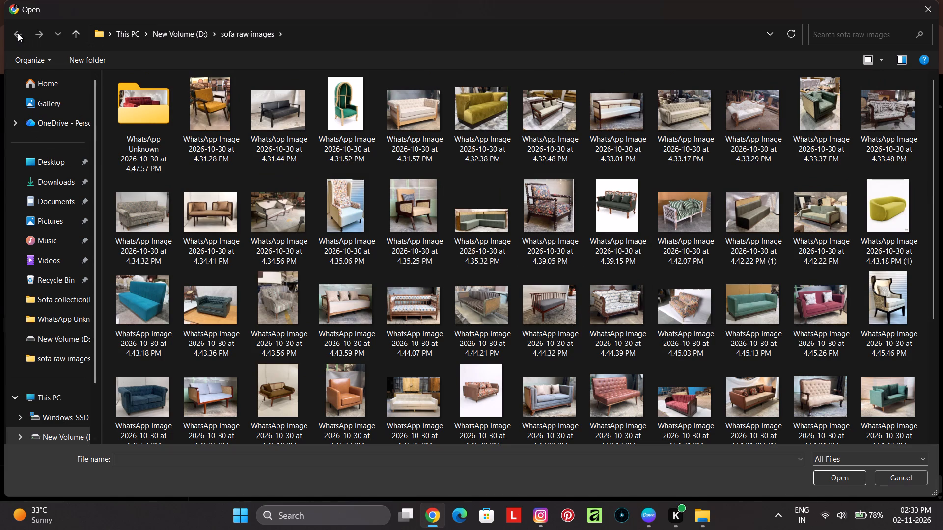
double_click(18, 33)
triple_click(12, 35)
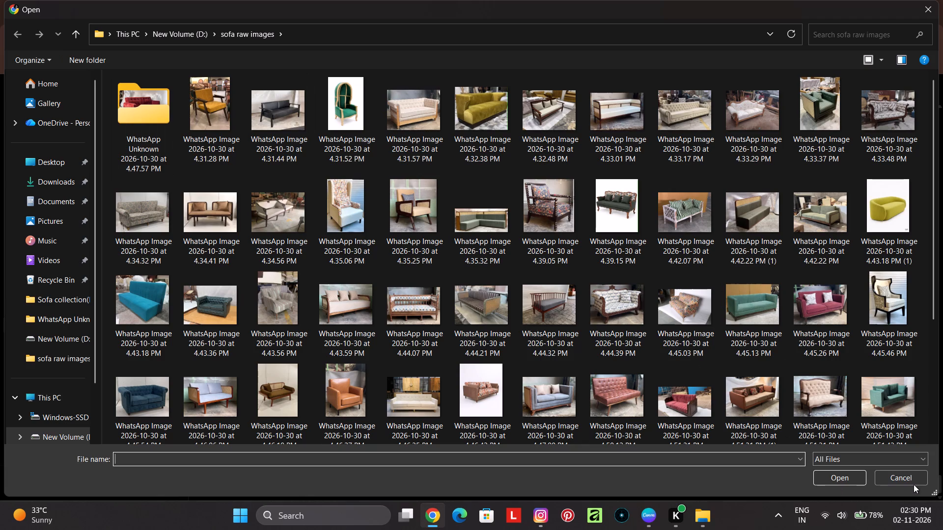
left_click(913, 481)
left_click(362, 467)
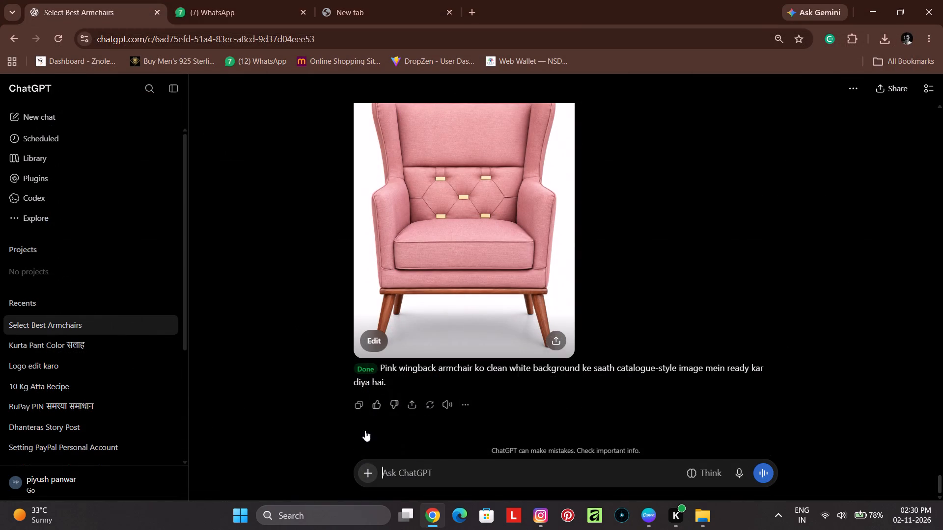
left_click(401, 263)
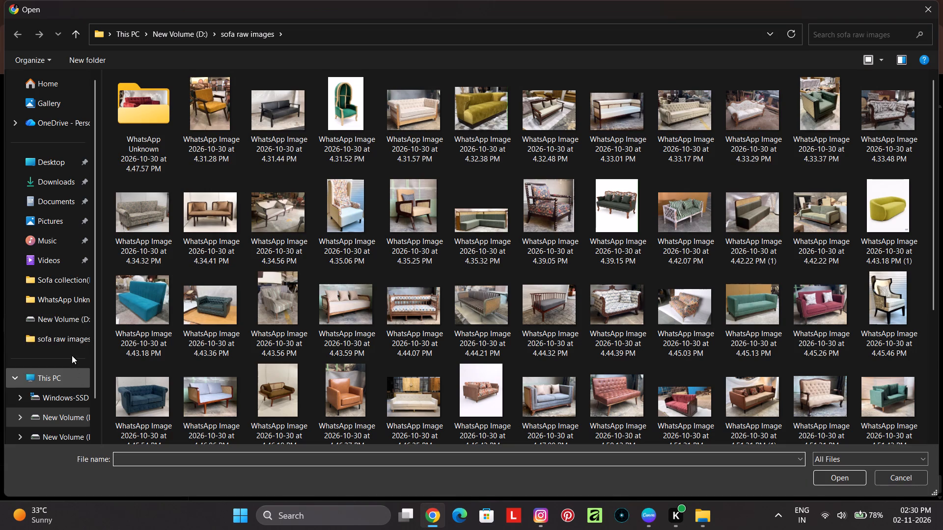
left_click(68, 325)
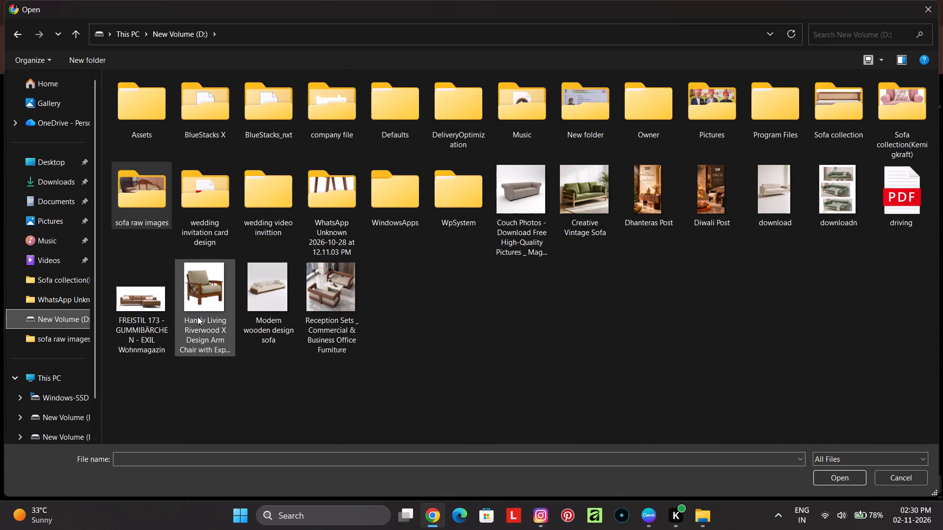